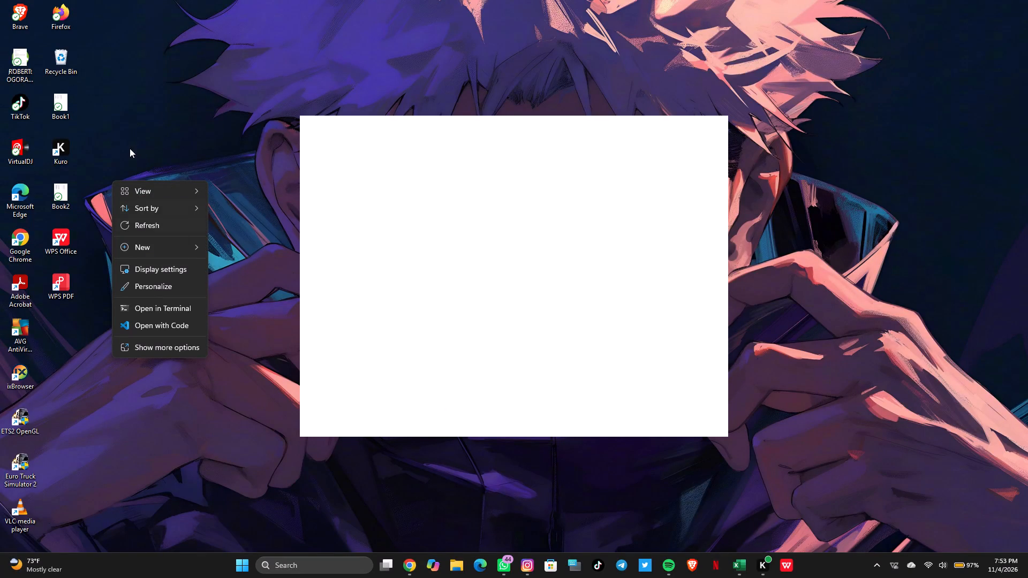
Create a new folder on the desktop and name it excel_2023.
left_click(150, 247)
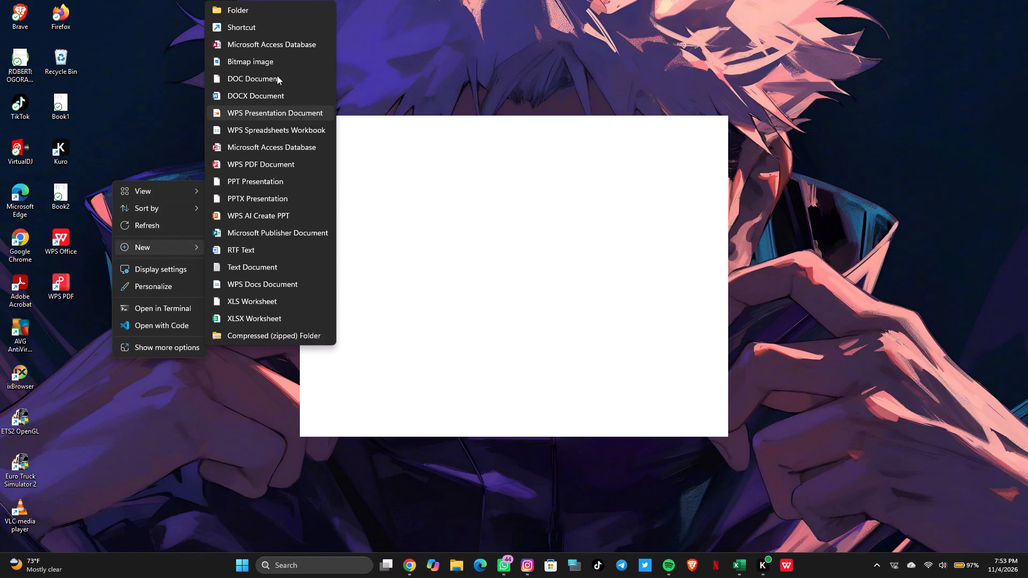
left_click(257, 9)
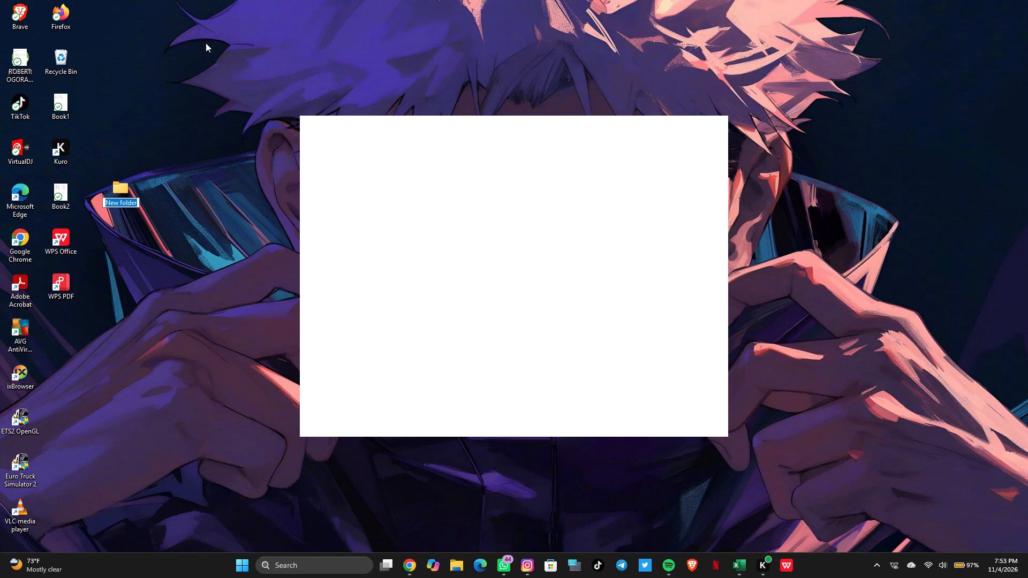
type("excel")
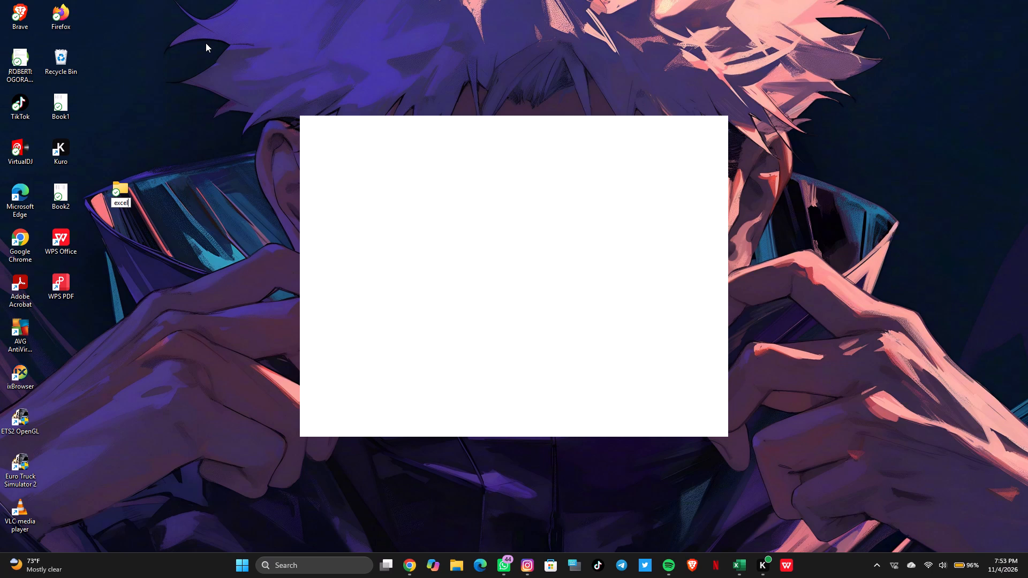
key("shift+underscore")
type("20")
type("23")
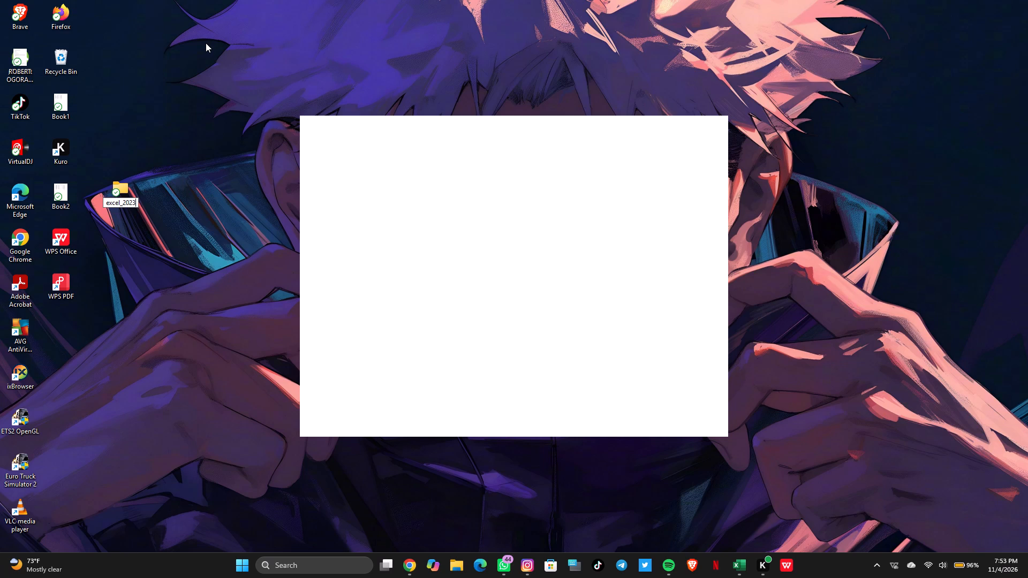
key("Return")
key("Return")
Open the excel_2023 folder from the desktop and close its window again.
key("Return")
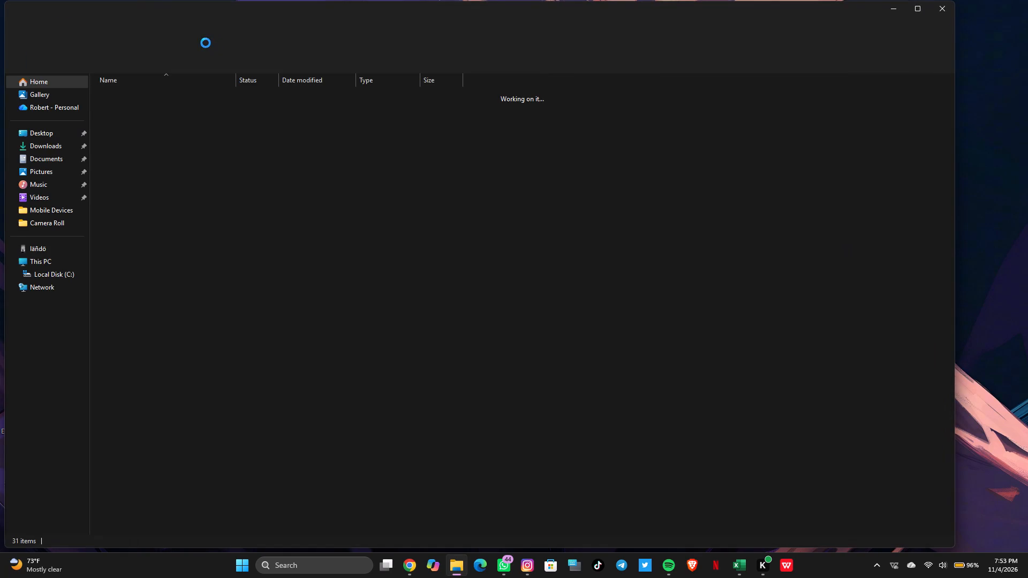
left_click(944, 18)
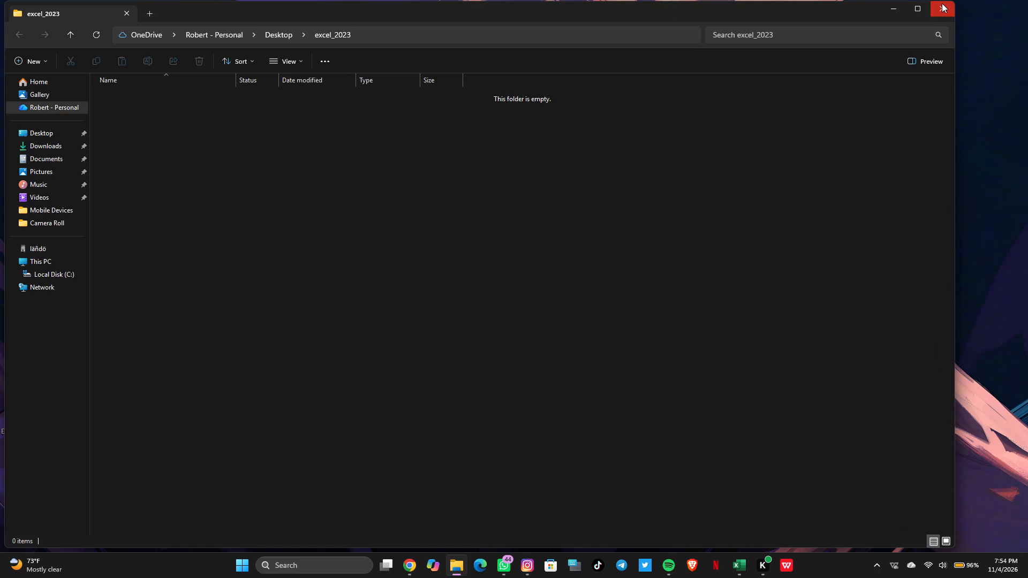
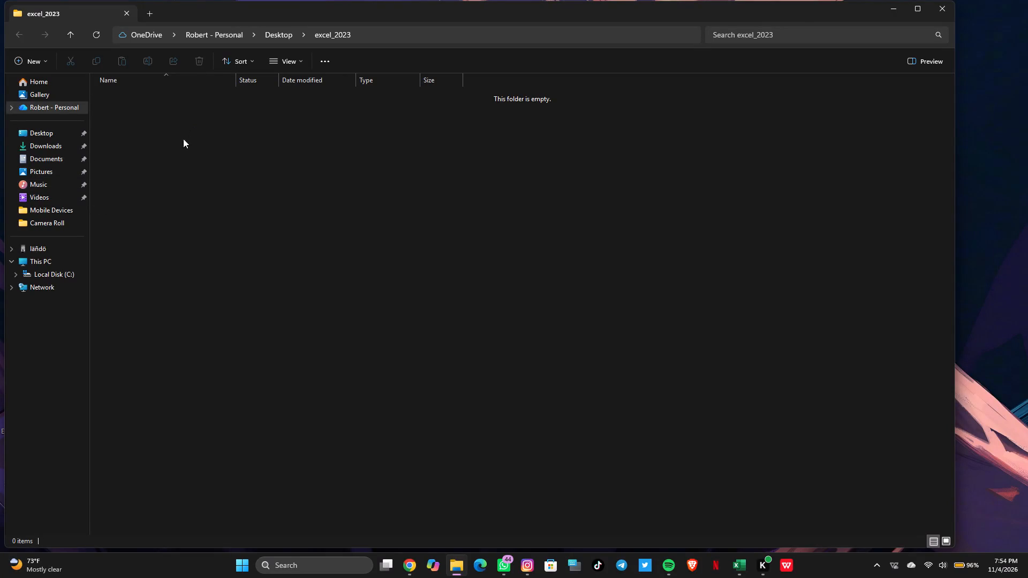
Put away the excel_2023 folder window and switch to the blank Book3 workbook in Excel.
left_click(890, 3)
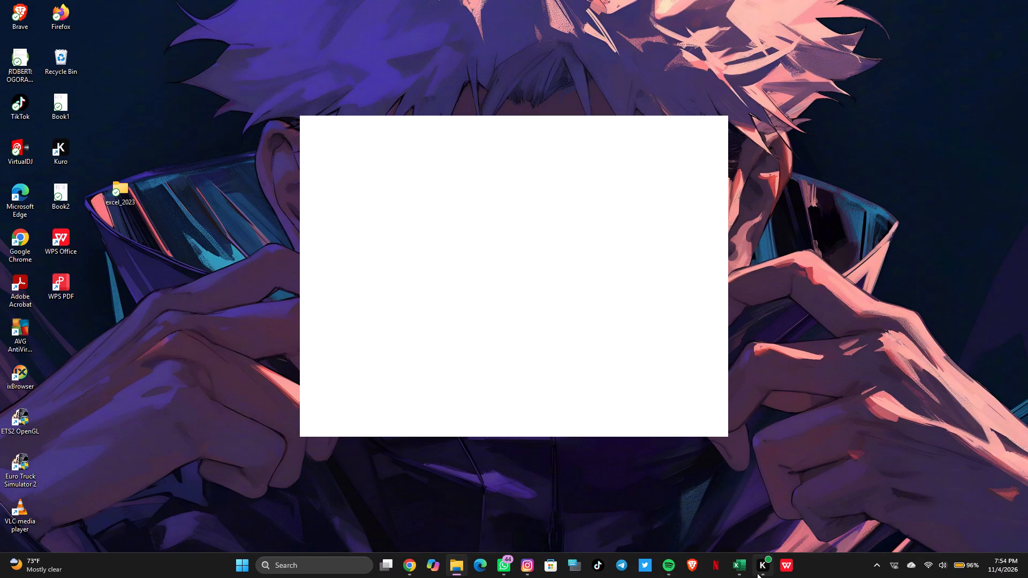
left_click(735, 560)
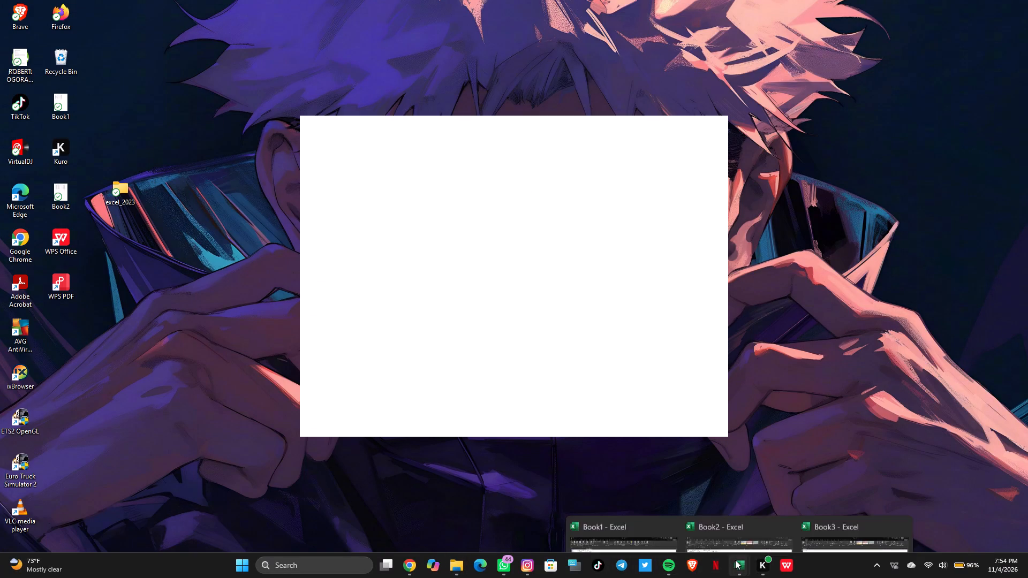
left_click(875, 504)
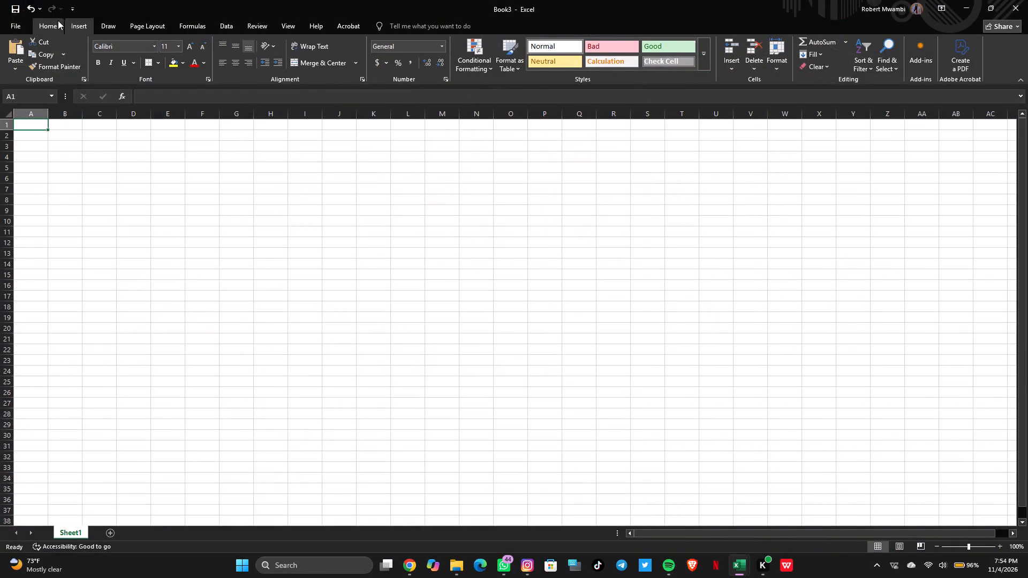
Save the Book3 workbook as sales_2023.xlsx in the excel_2023 folder on the Desktop.
left_click(24, 27)
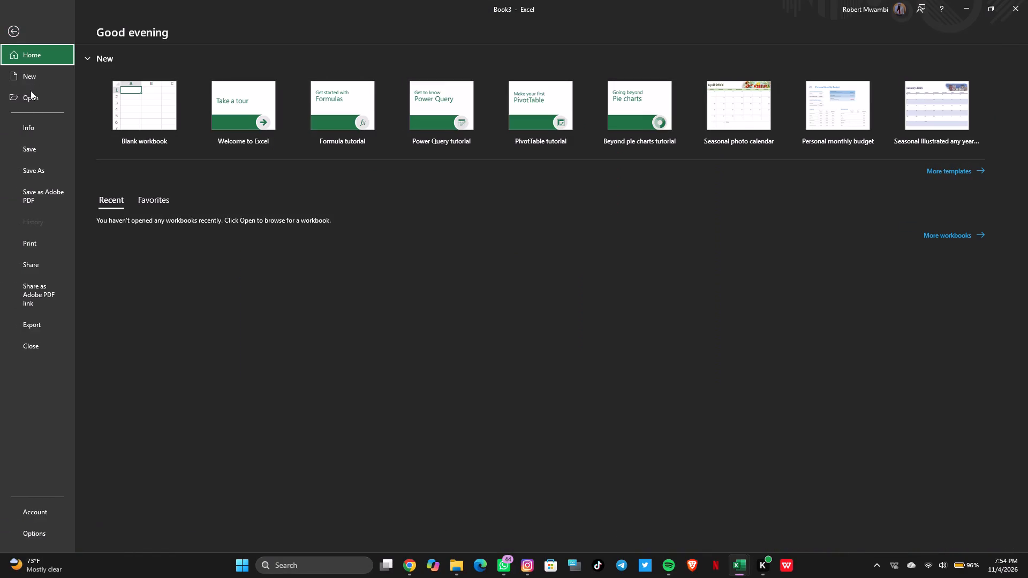
left_click(31, 138)
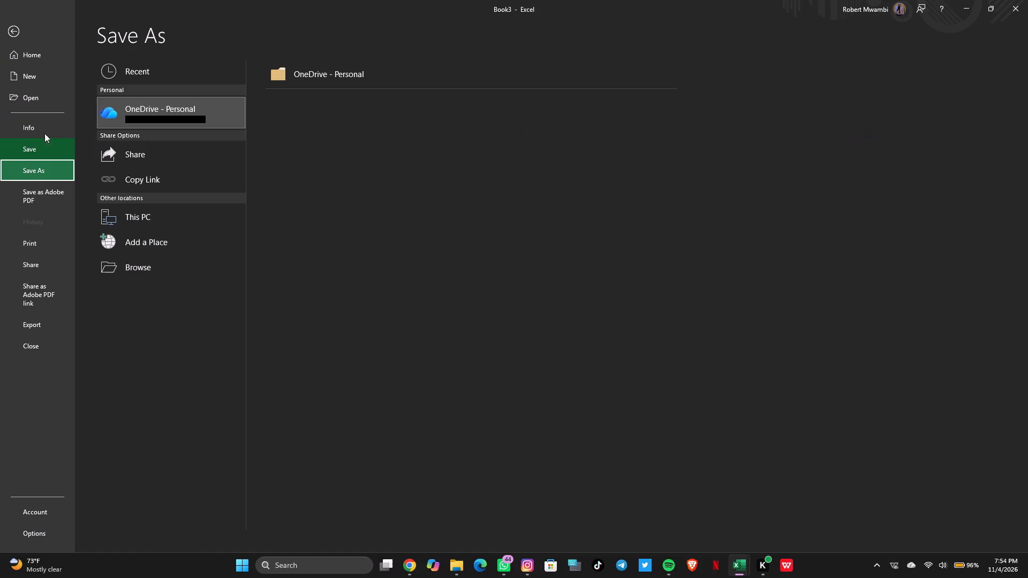
left_click(146, 223)
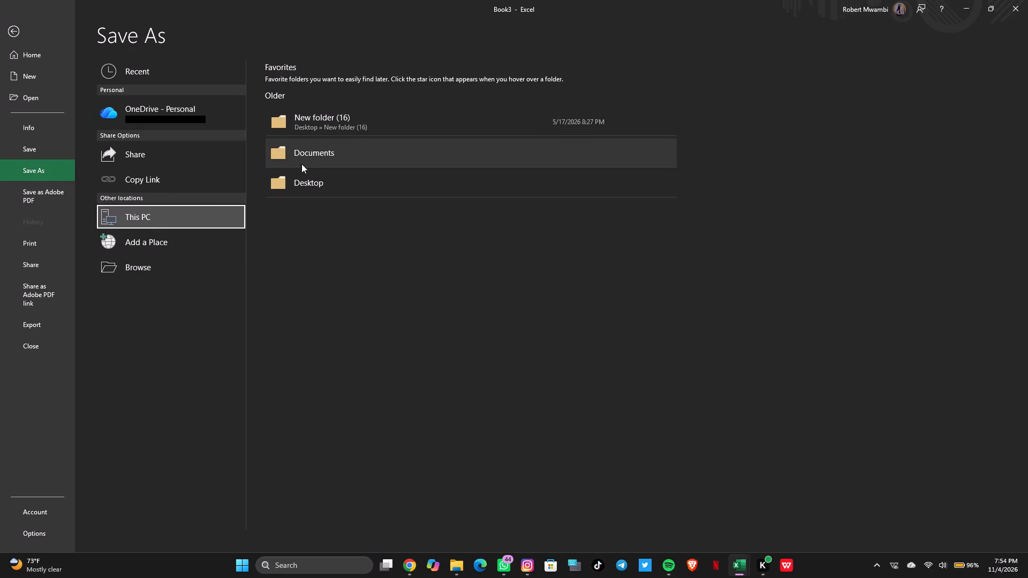
left_click(318, 174)
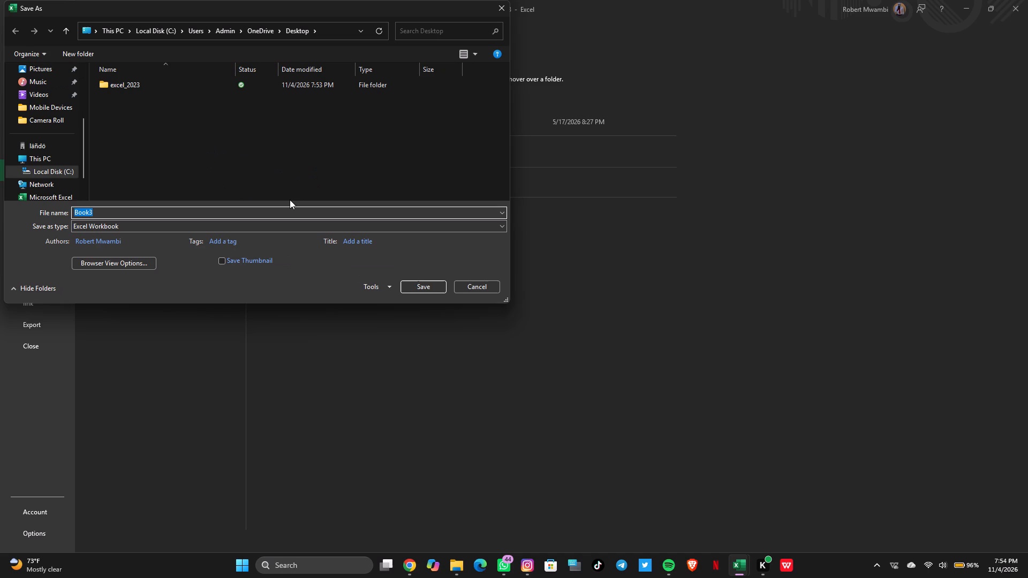
type("sa")
type("les")
key("shift+underscore")
type("20")
type("23")
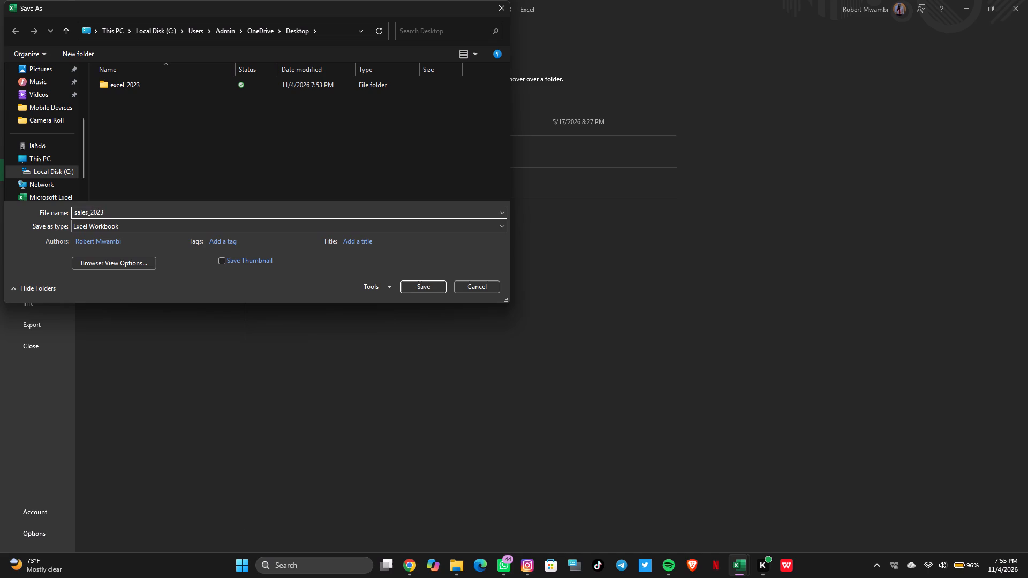
key("period")
type("xl")
type("sx")
double_click(206, 82)
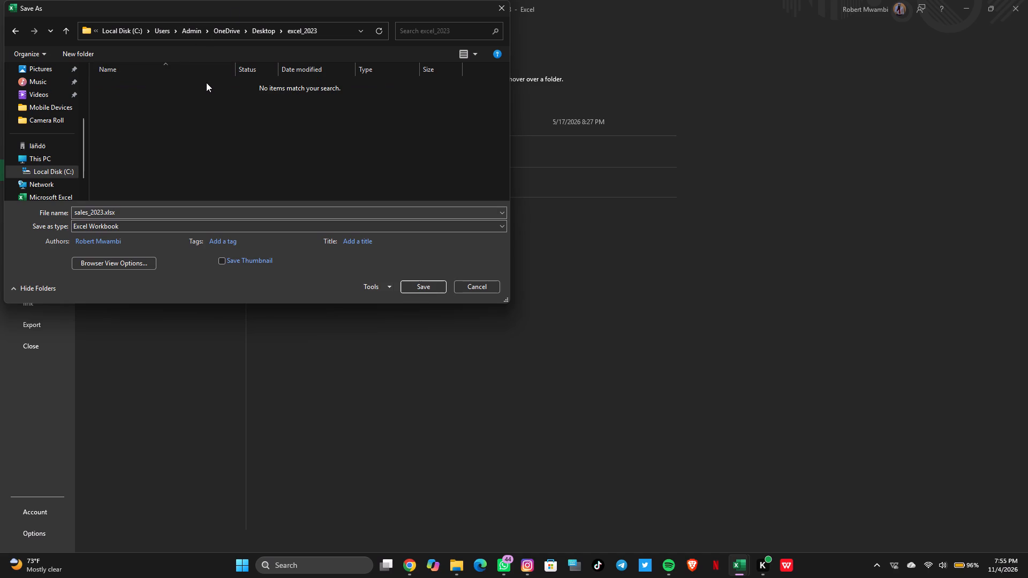
left_click(420, 288)
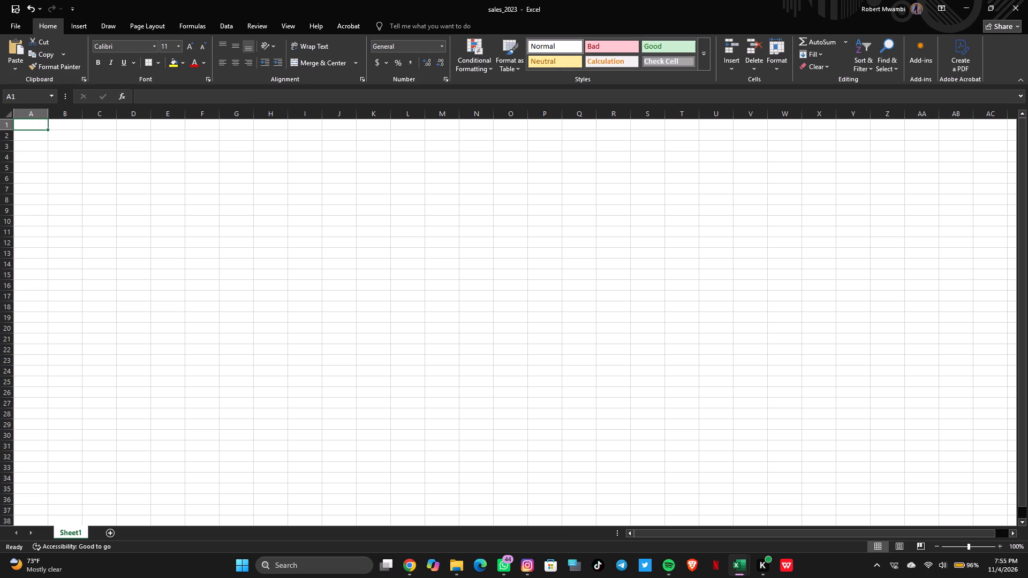
Rename the worksheet Sheet1 as Sales.
right_click(79, 534)
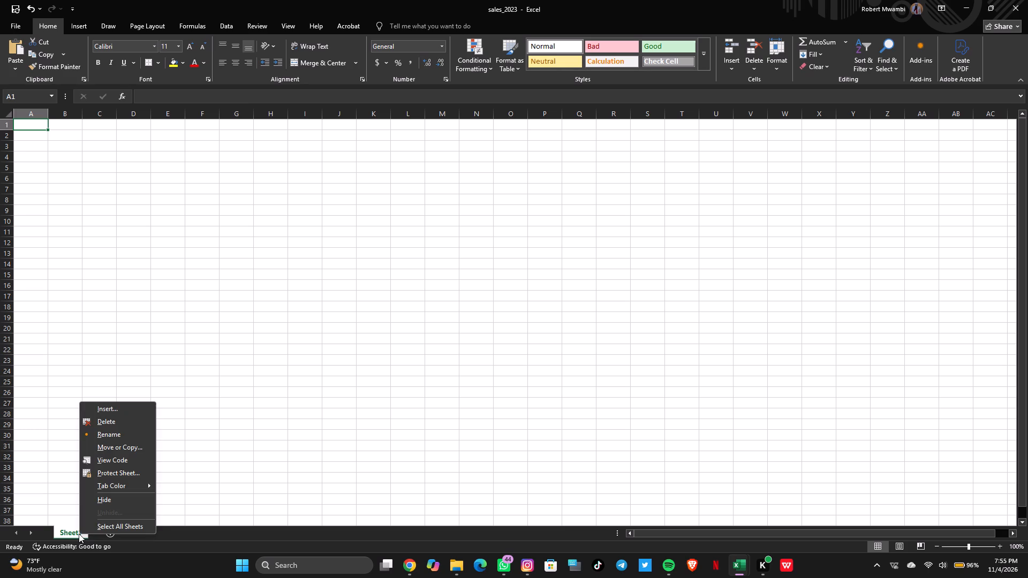
left_click(131, 430)
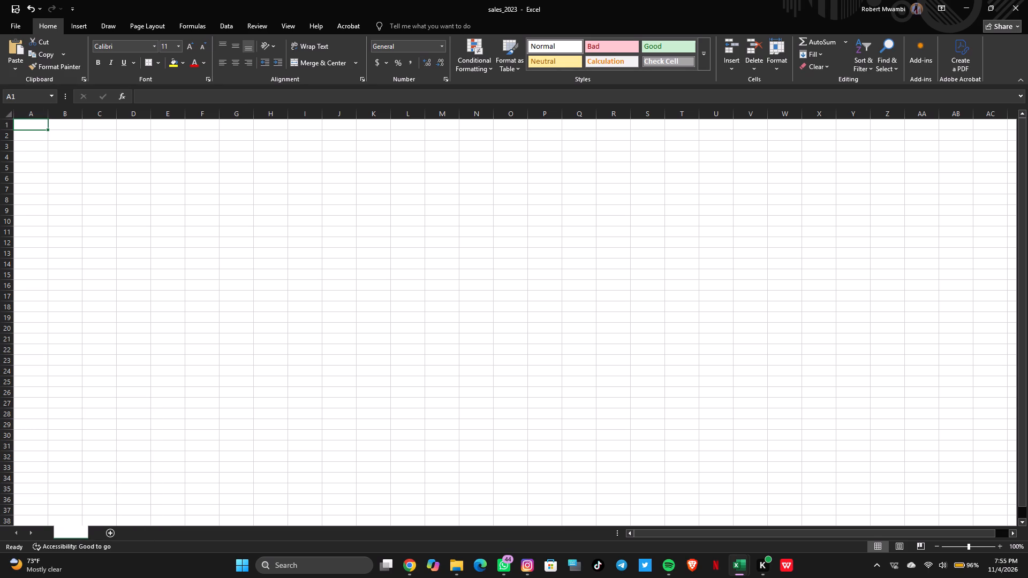
key("s")
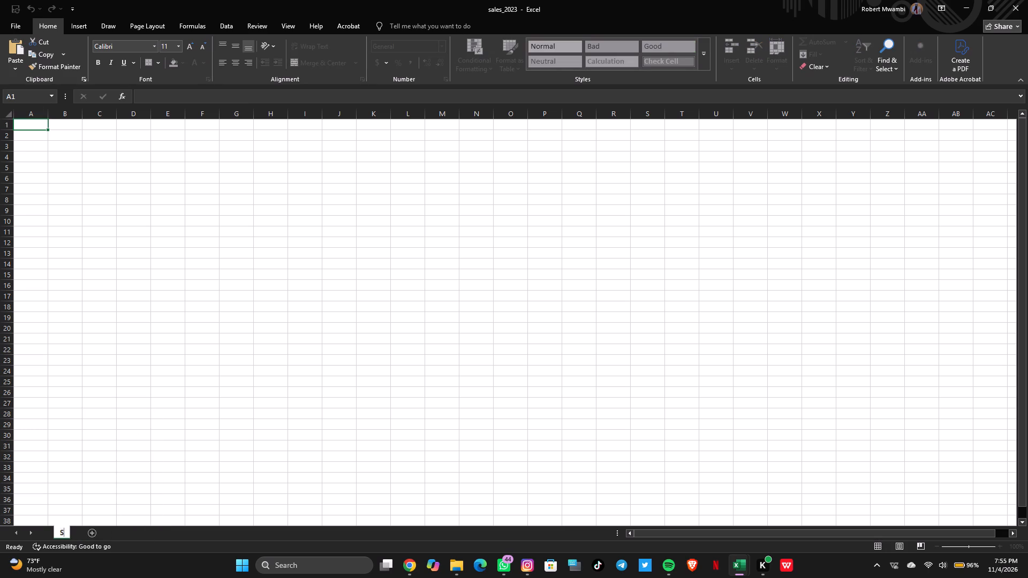
key("a")
type("les")
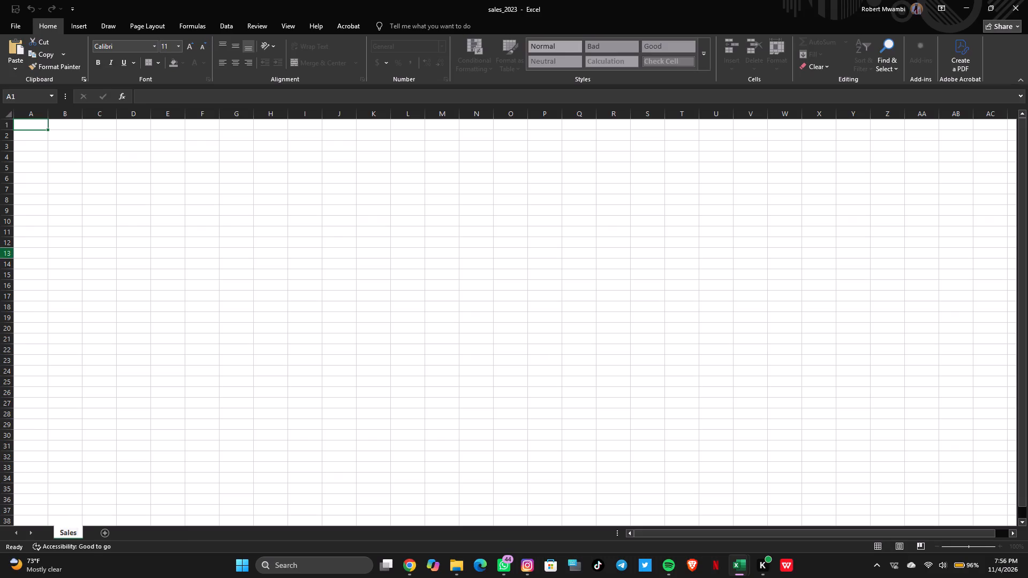
left_click(28, 124)
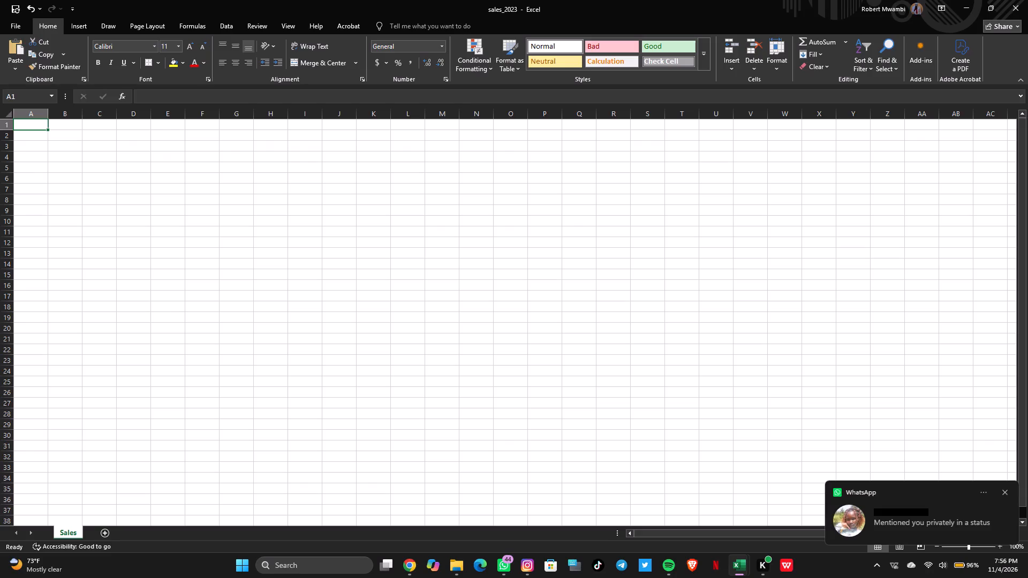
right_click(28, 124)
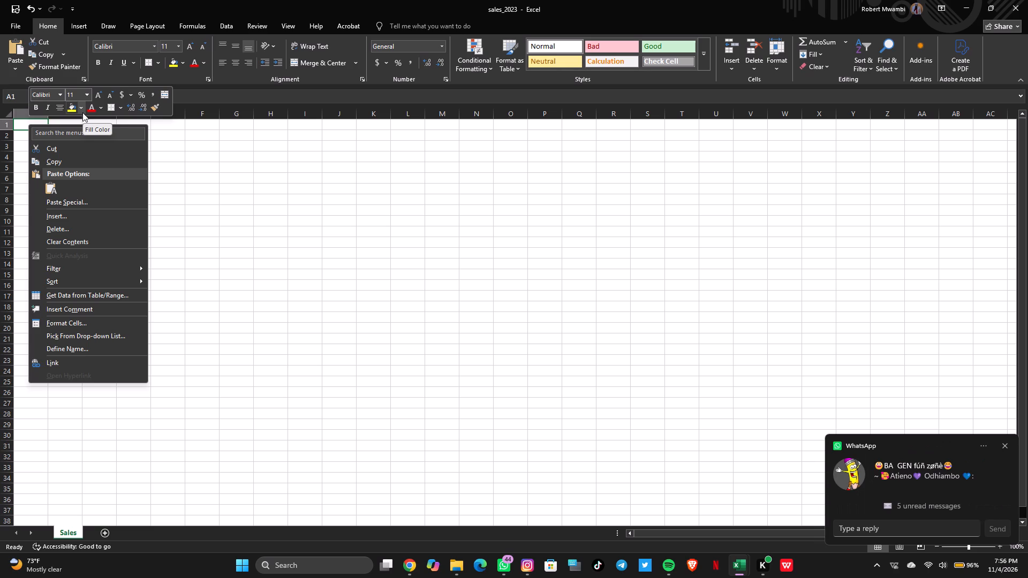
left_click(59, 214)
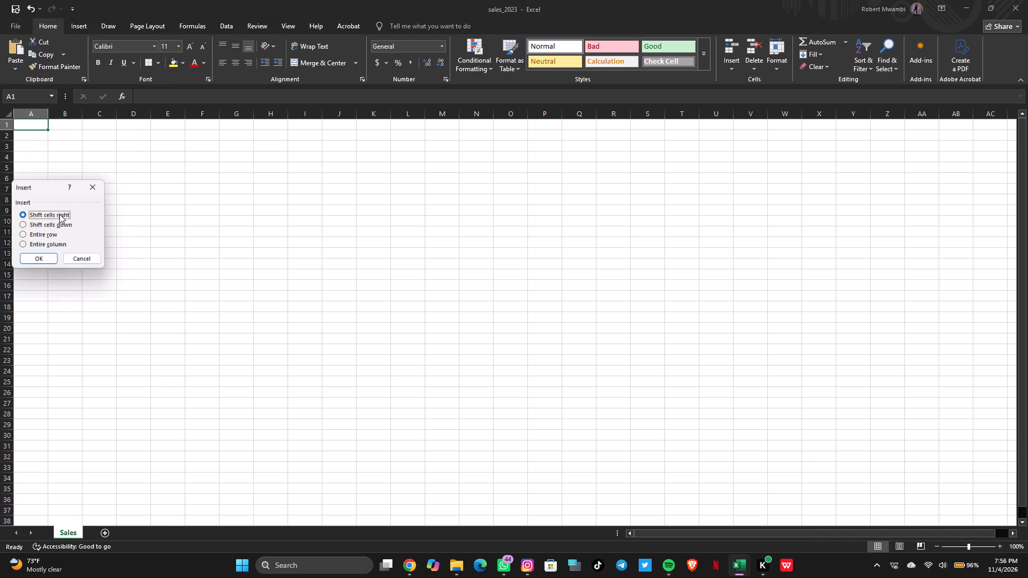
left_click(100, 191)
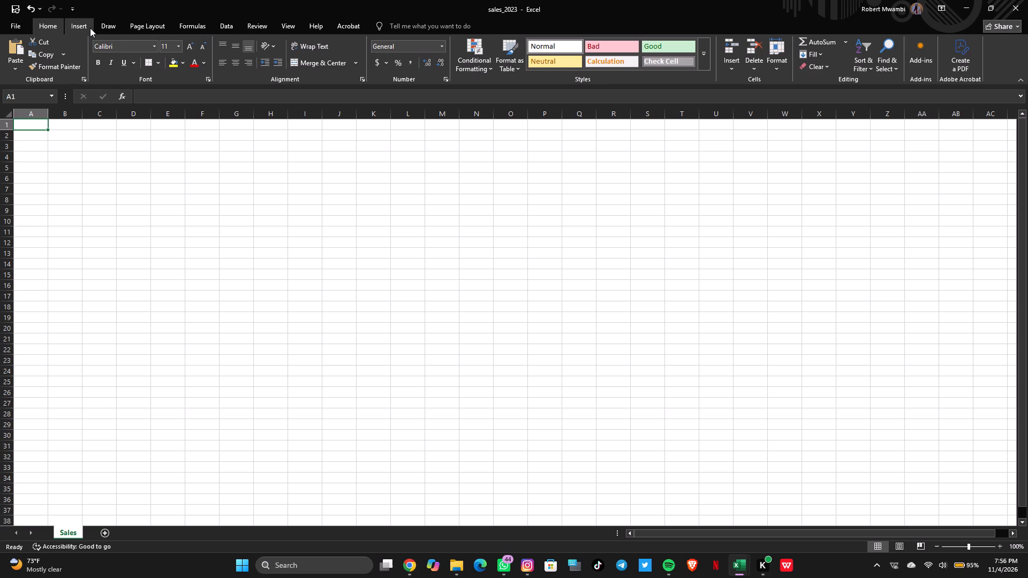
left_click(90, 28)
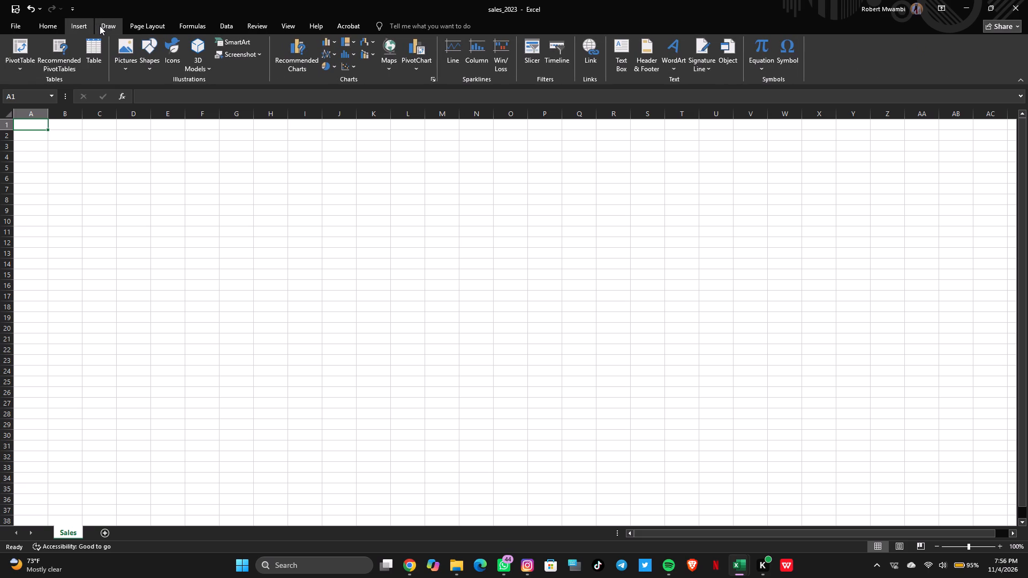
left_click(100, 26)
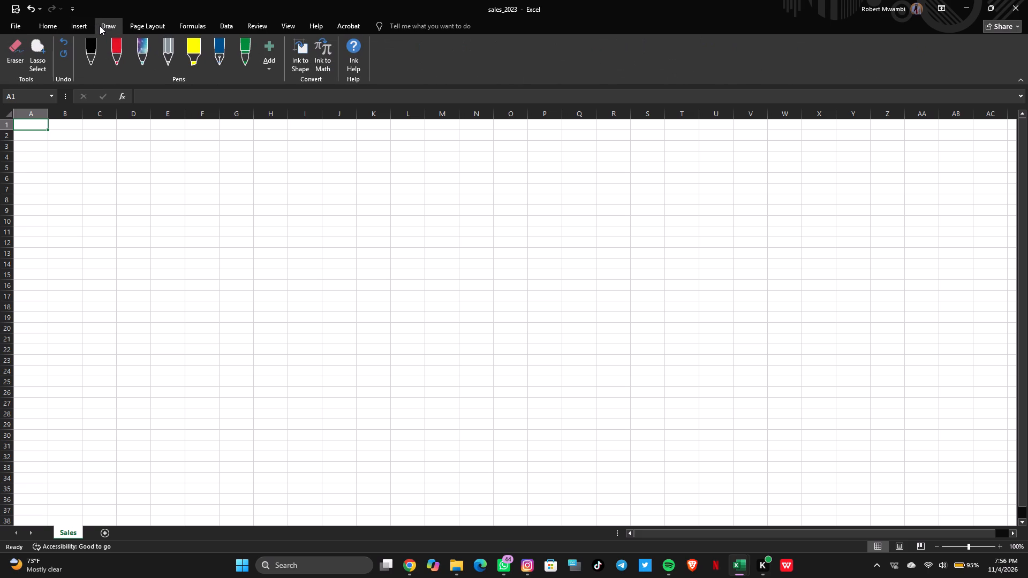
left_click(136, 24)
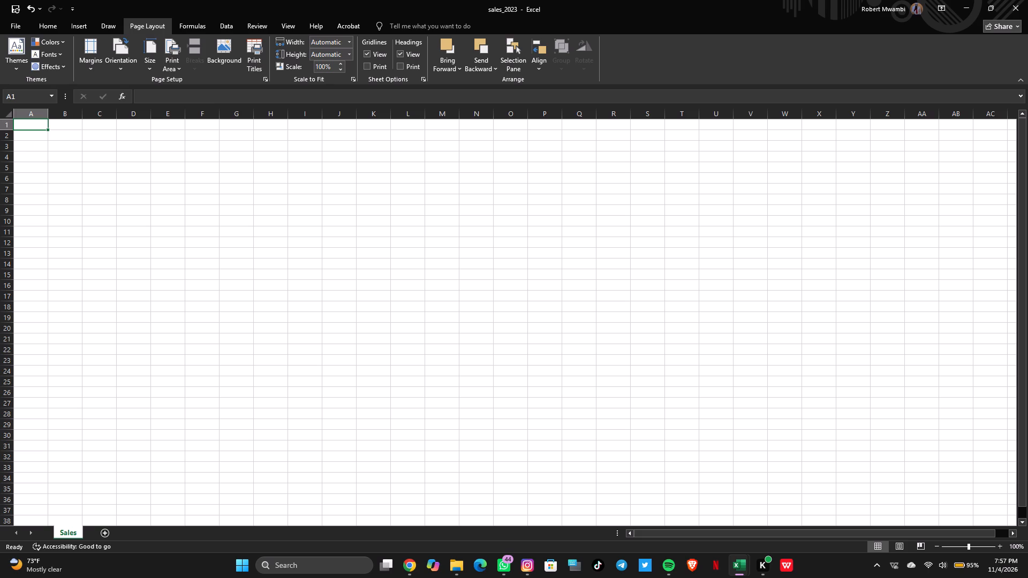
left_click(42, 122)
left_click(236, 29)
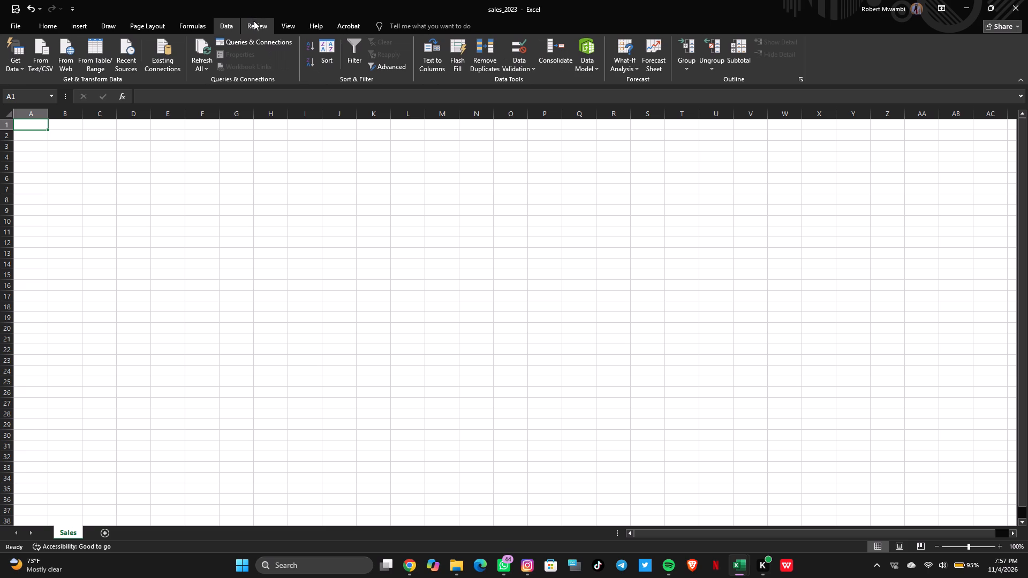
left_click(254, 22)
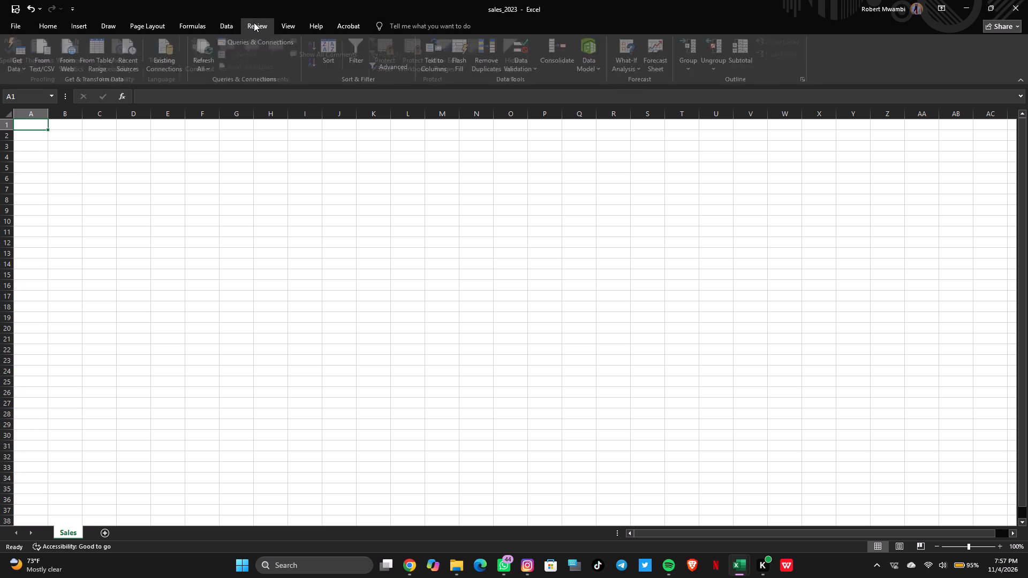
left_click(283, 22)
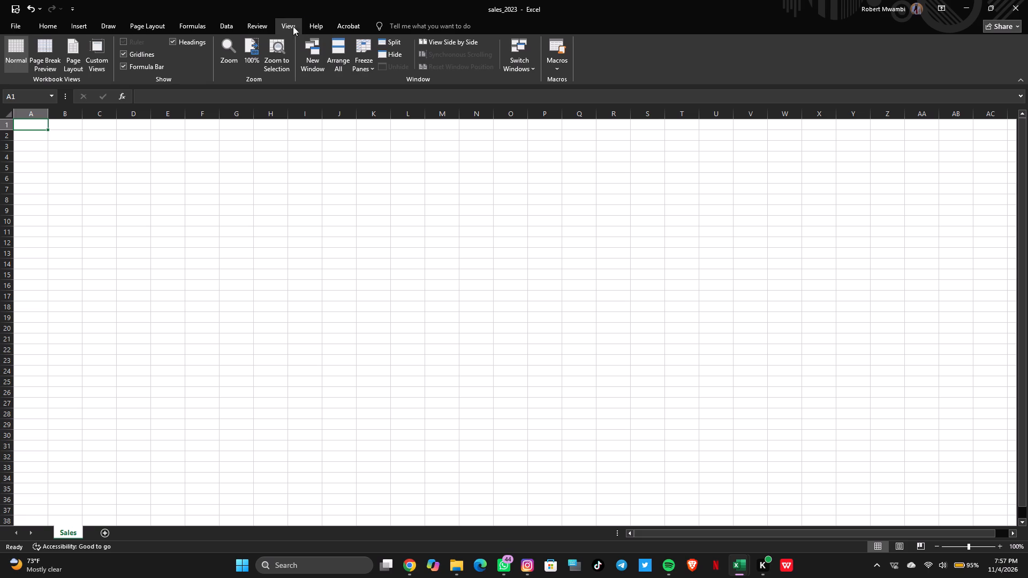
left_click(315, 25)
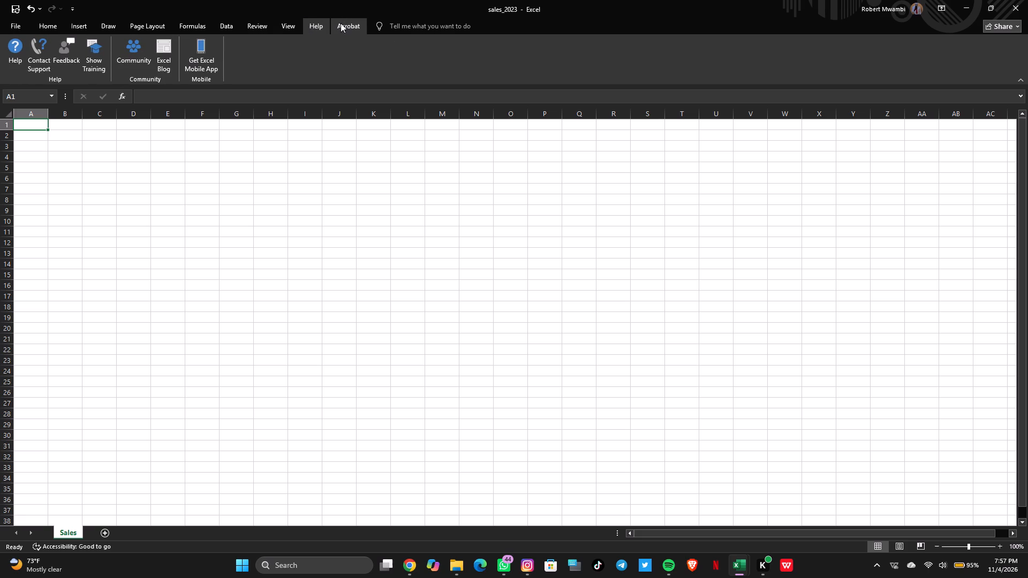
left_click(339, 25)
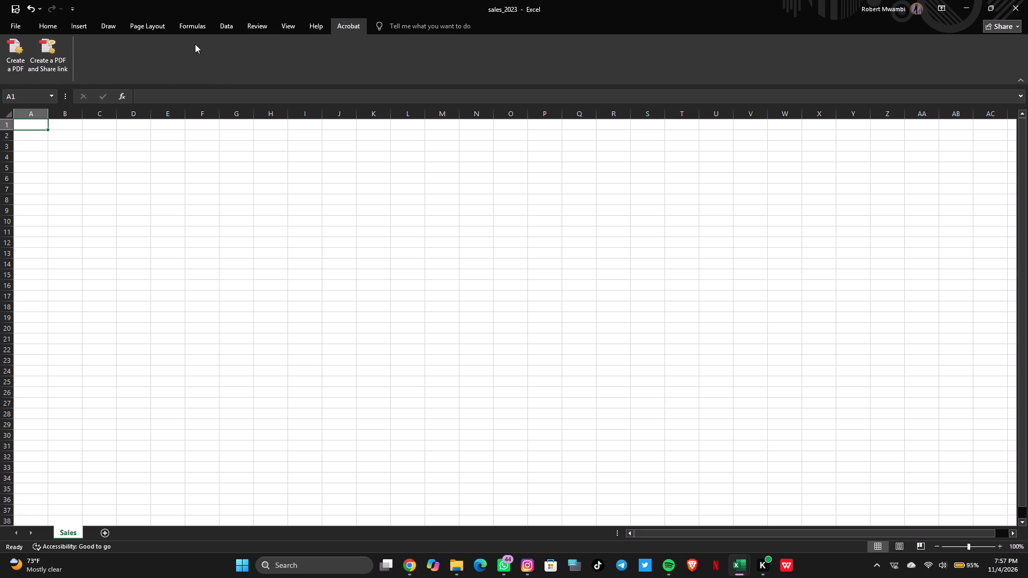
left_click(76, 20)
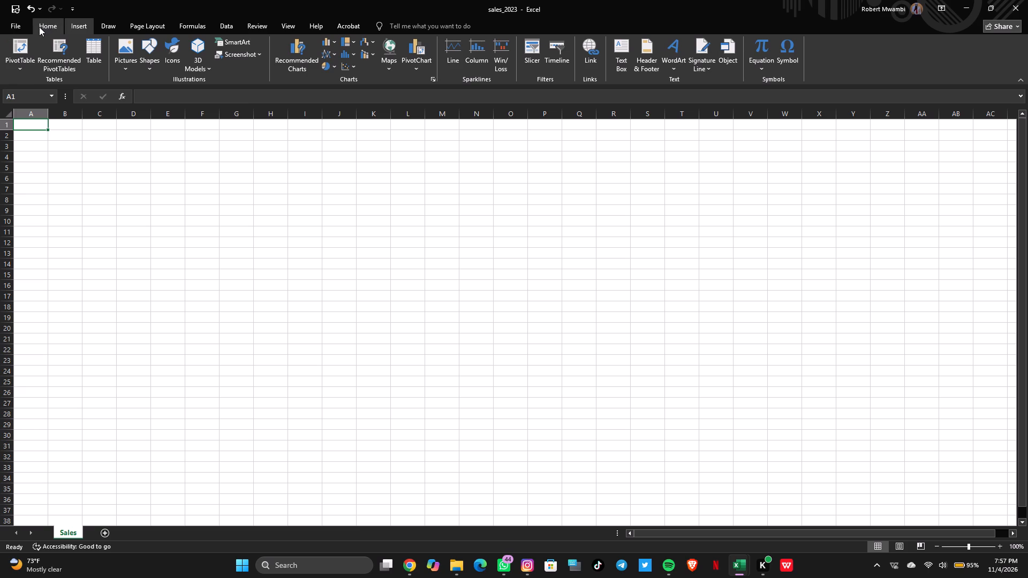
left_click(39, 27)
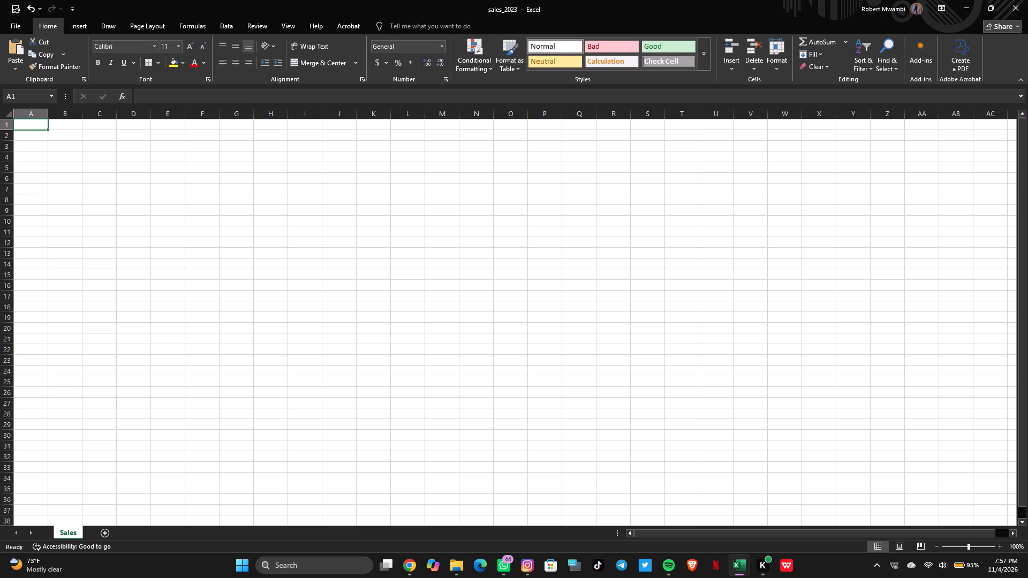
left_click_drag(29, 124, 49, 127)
Select the cells A1 through T1 on the Sales sheet.
left_click_drag(49, 127, 315, 123)
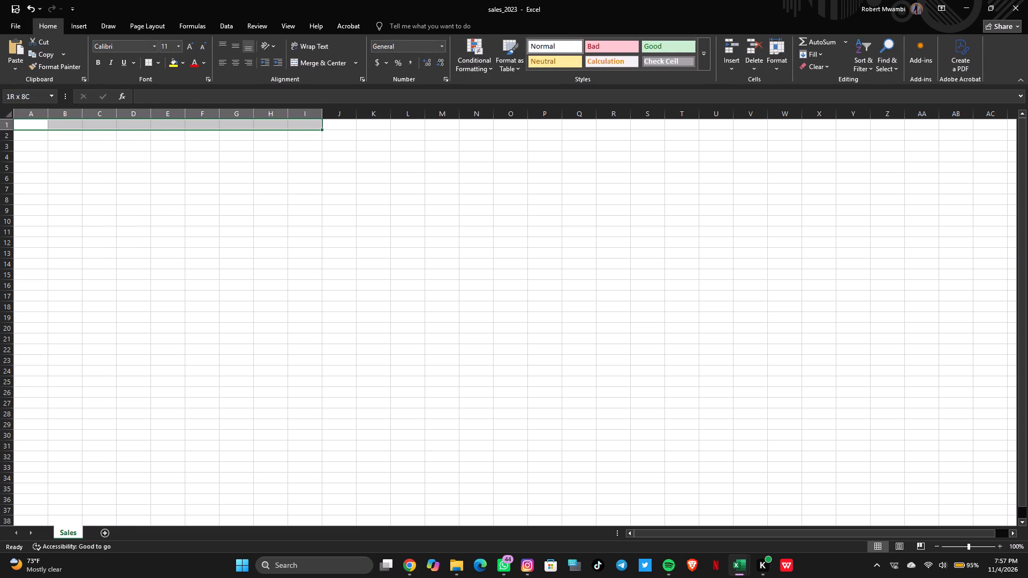
left_click_drag(315, 123, 417, 148)
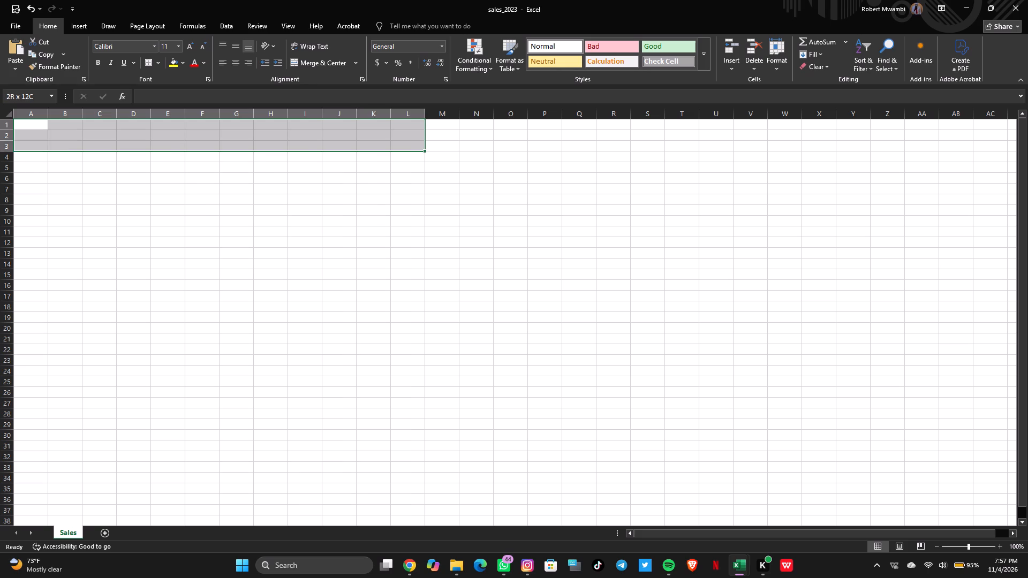
left_click_drag(417, 148, 465, 126)
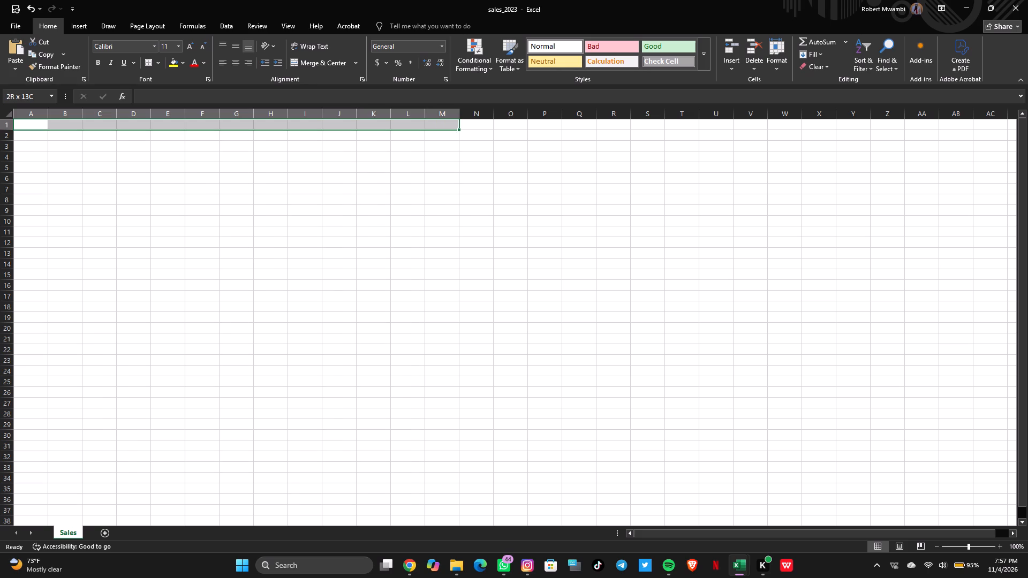
left_click_drag(465, 126, 634, 128)
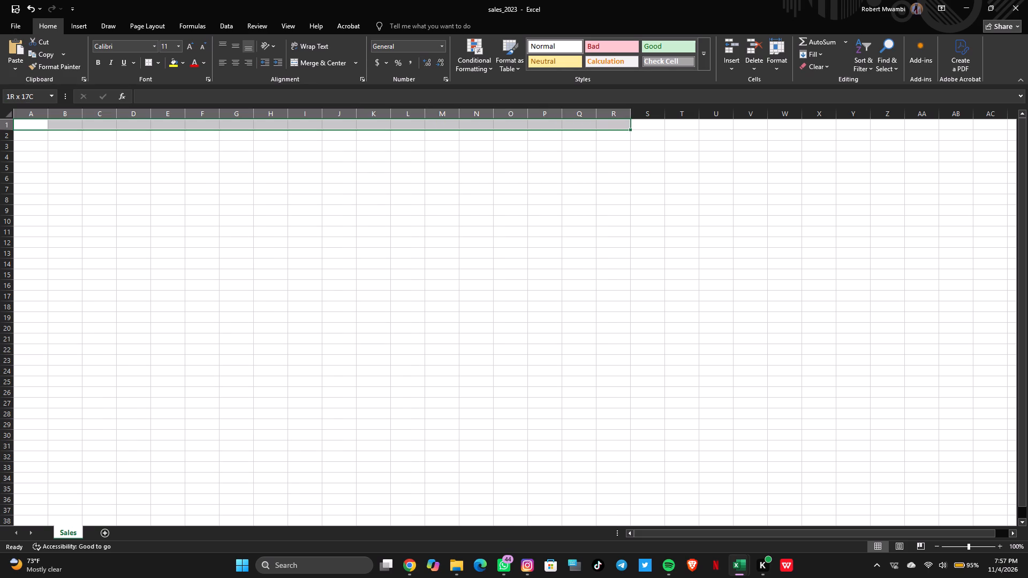
left_click_drag(634, 128, 687, 123)
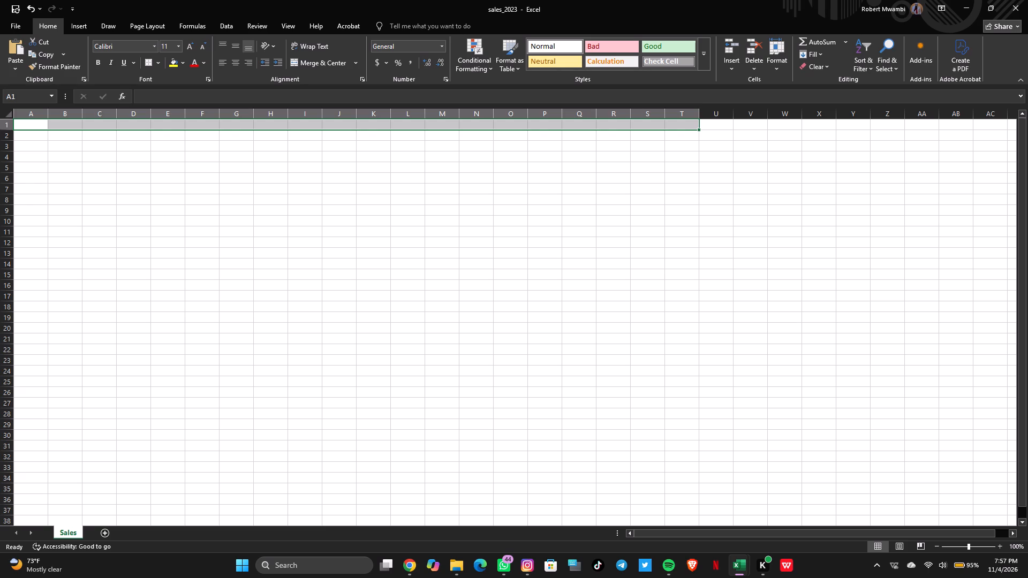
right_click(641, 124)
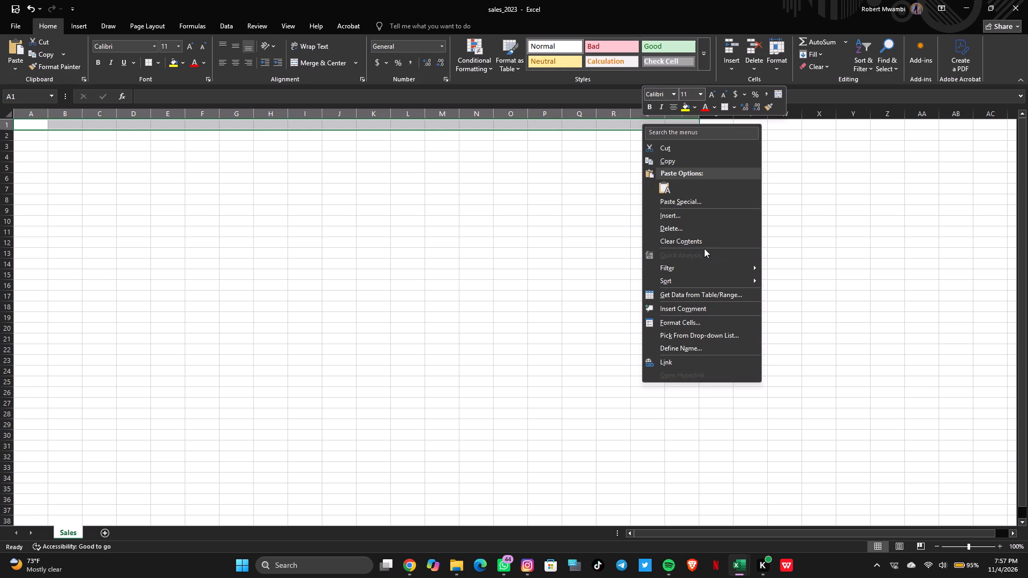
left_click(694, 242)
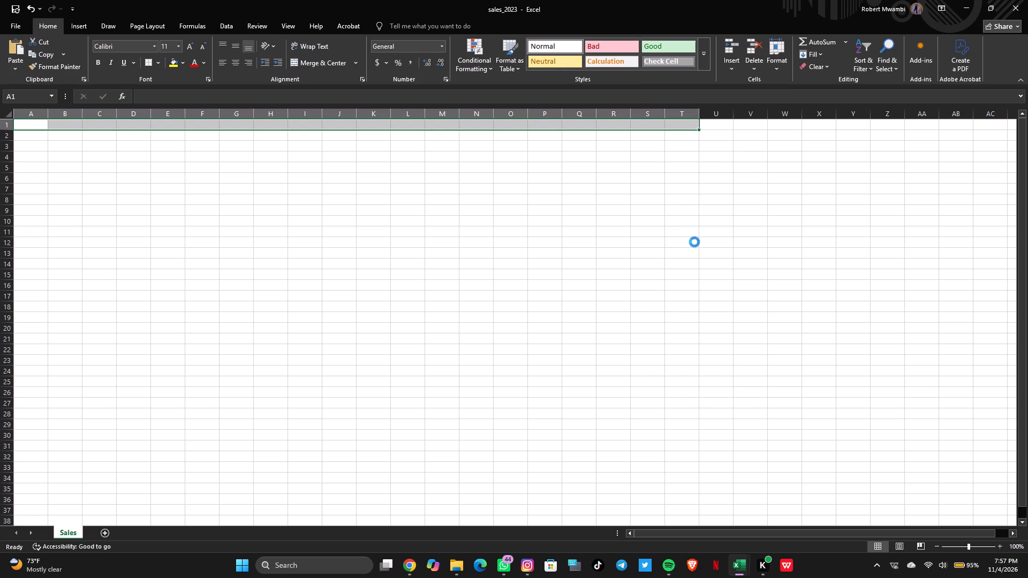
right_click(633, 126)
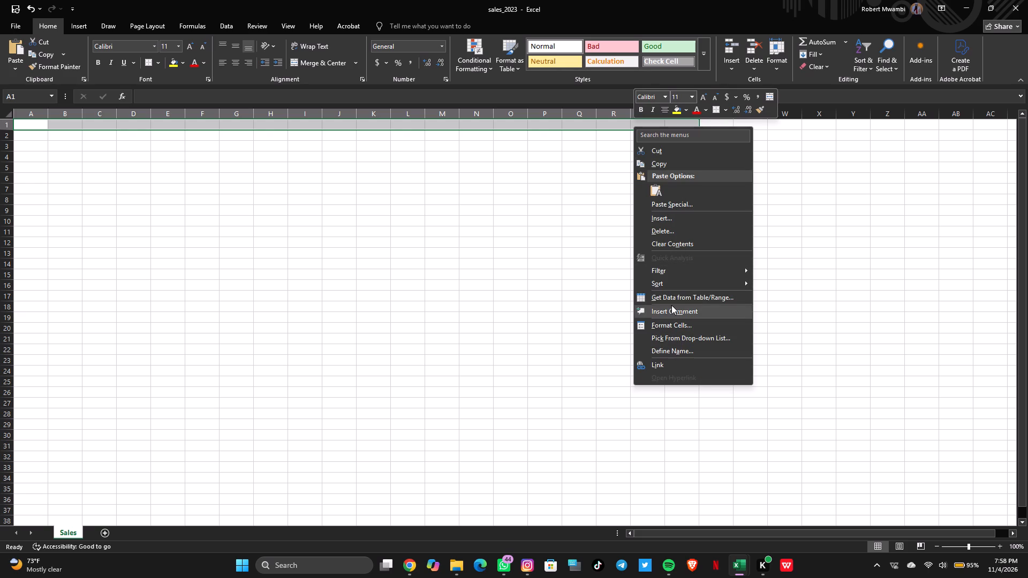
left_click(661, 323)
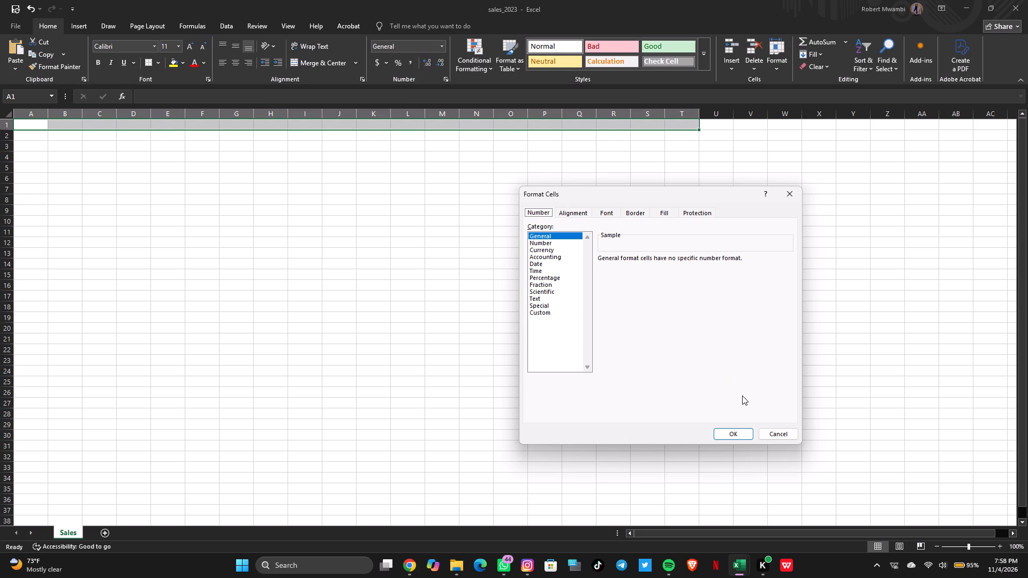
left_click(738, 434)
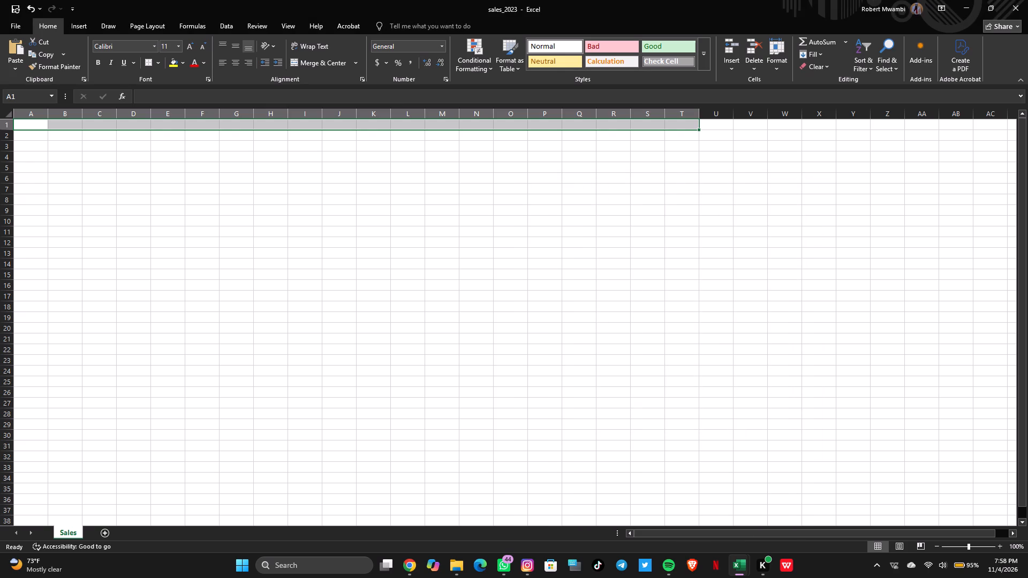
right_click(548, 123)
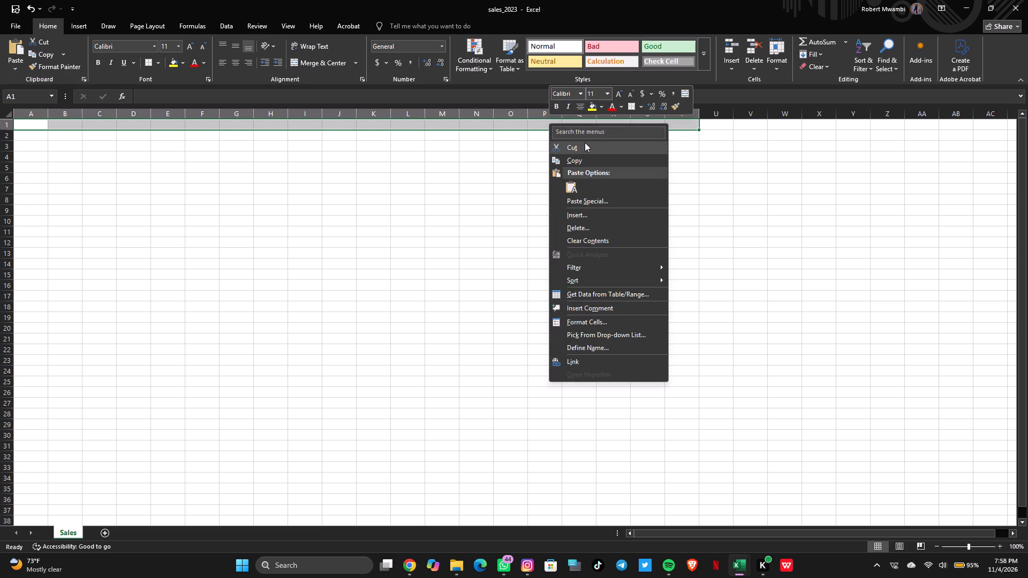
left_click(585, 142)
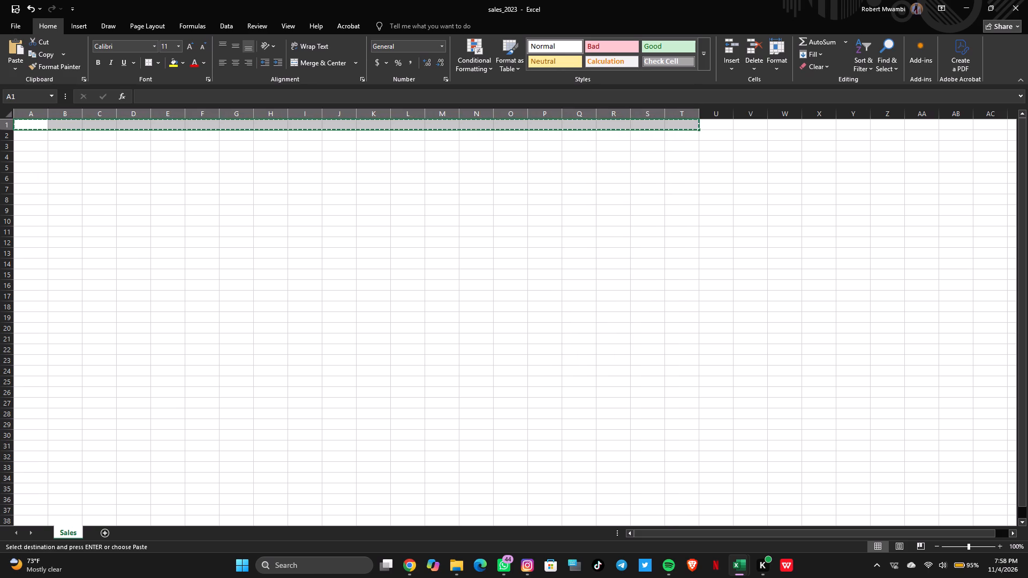
Merge and center the selected cells A1 through T1 into one title cell.
right_click(549, 124)
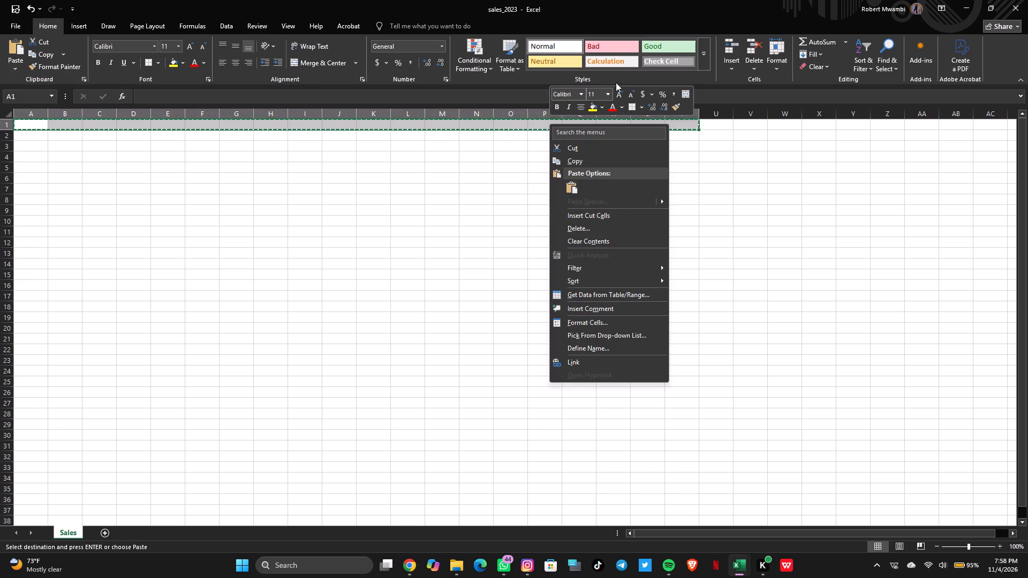
left_click(685, 93)
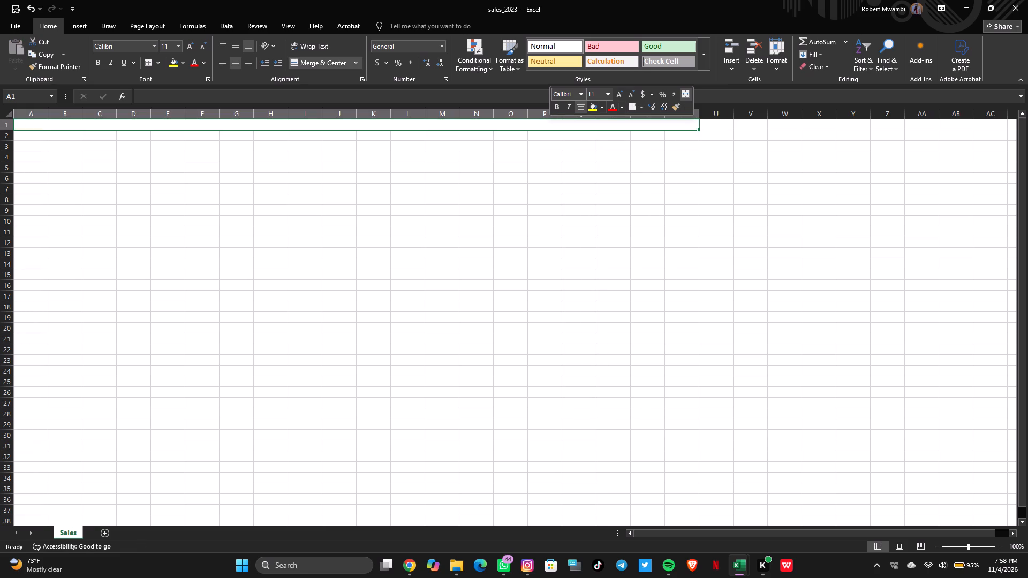
Enter the title DECEMBER 2023 SALES REPORT in the merged cell across row 1.
left_click(125, 125)
double_click(125, 125)
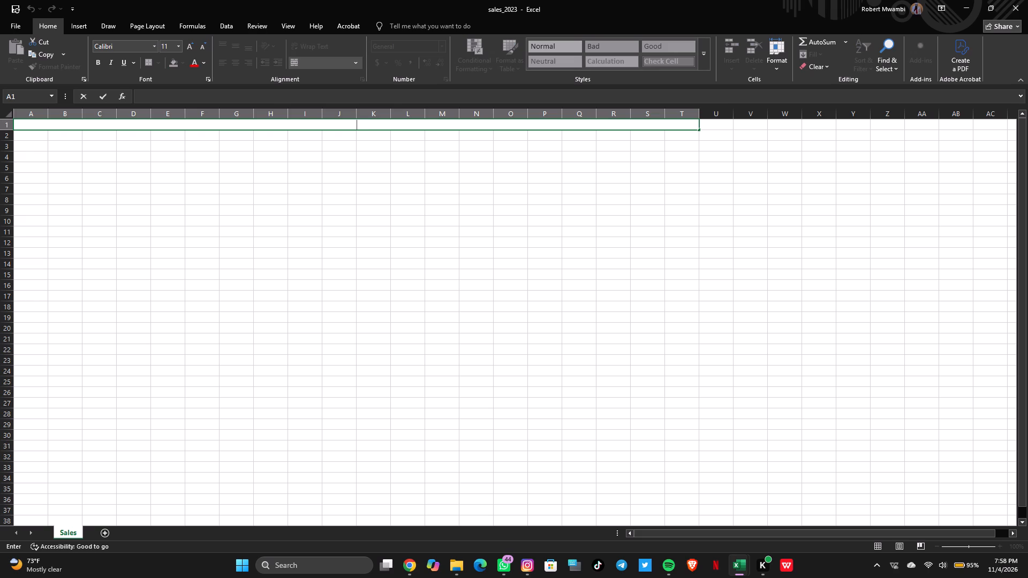
type("DECEM")
type("BER")
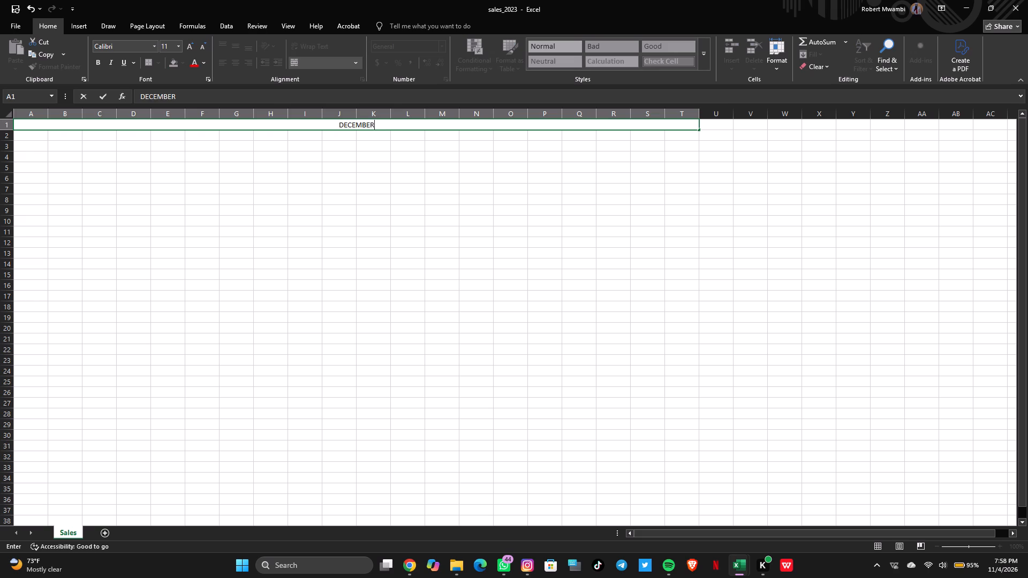
key("space")
type("2")
type("023")
key("space")
type("SALES REPO")
type("RT")
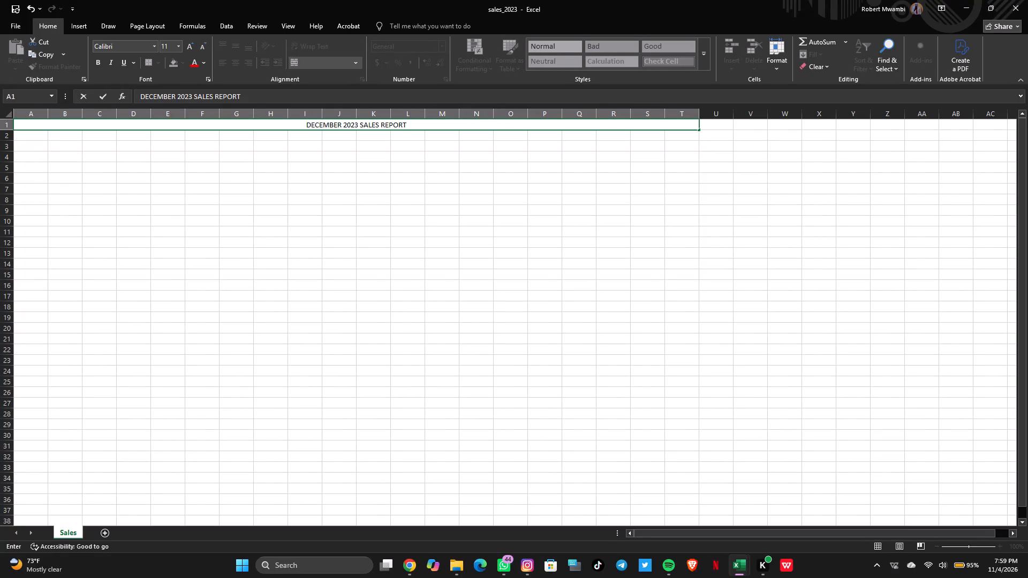
left_click(33, 135)
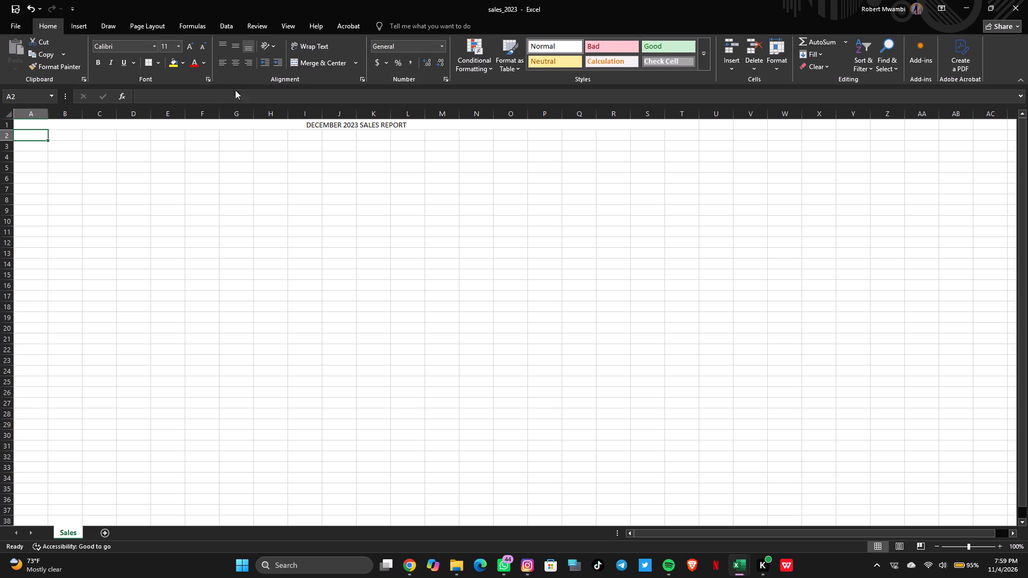
Make the DECEMBER 2023 SALES REPORT title text bold and give it the light blue theme font color.
left_click(307, 125)
double_click(307, 125)
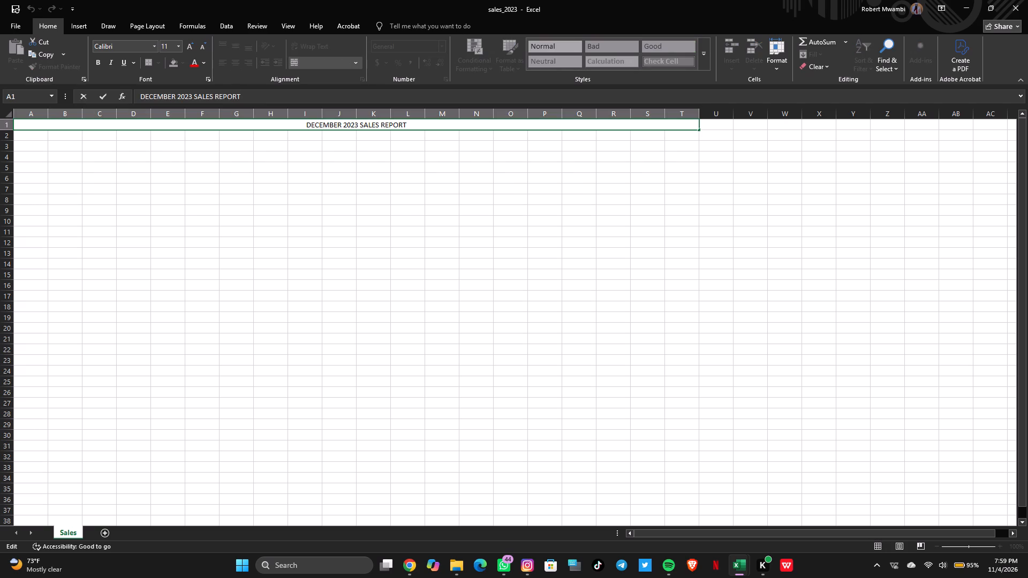
left_click_drag(307, 125, 414, 135)
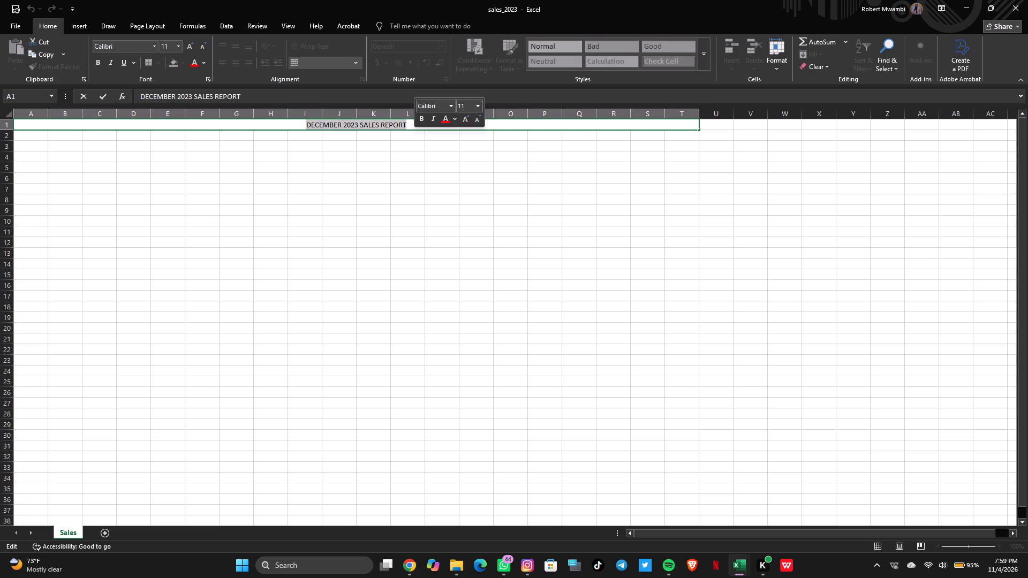
left_click(417, 119)
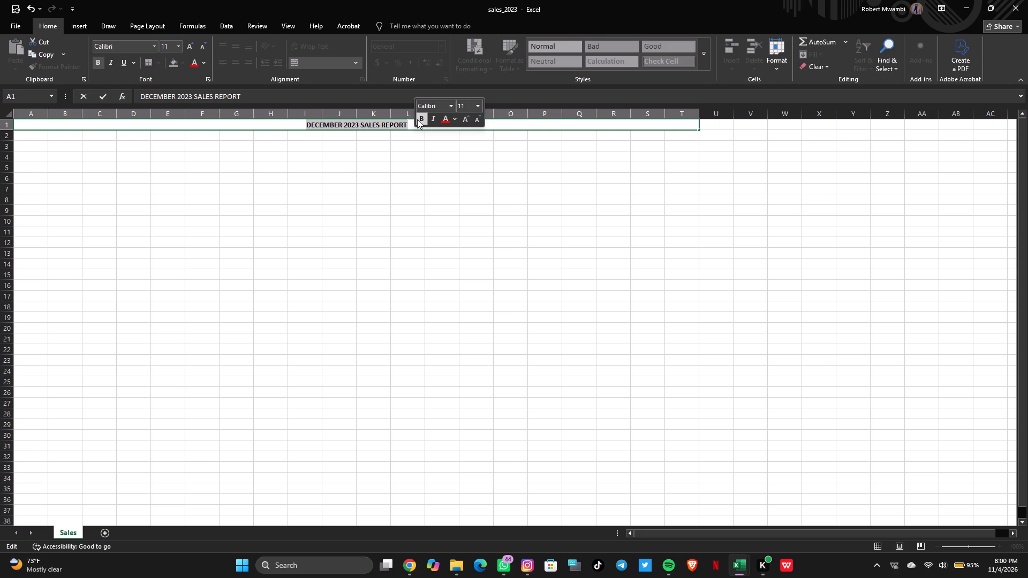
left_click(452, 119)
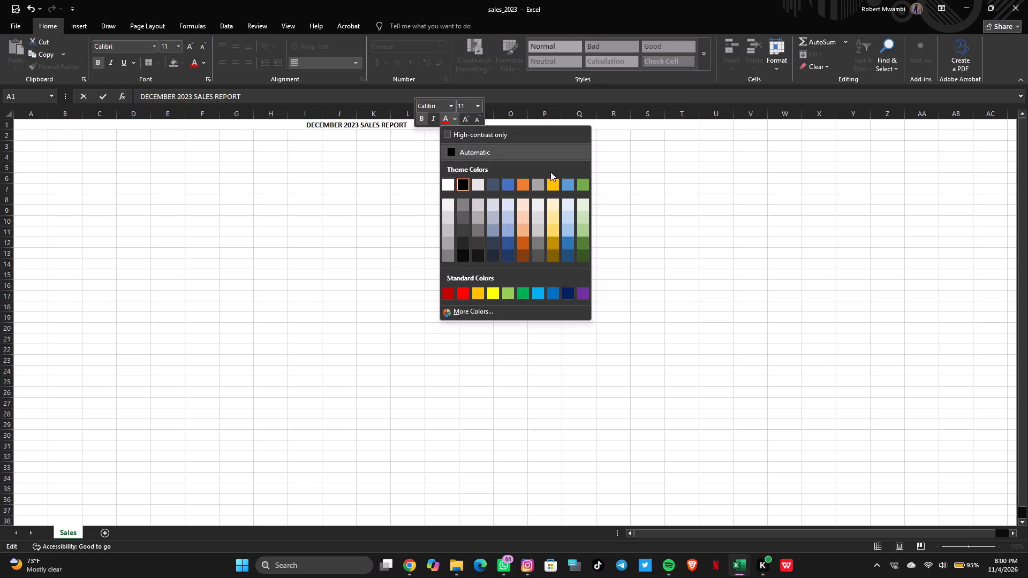
left_click(566, 182)
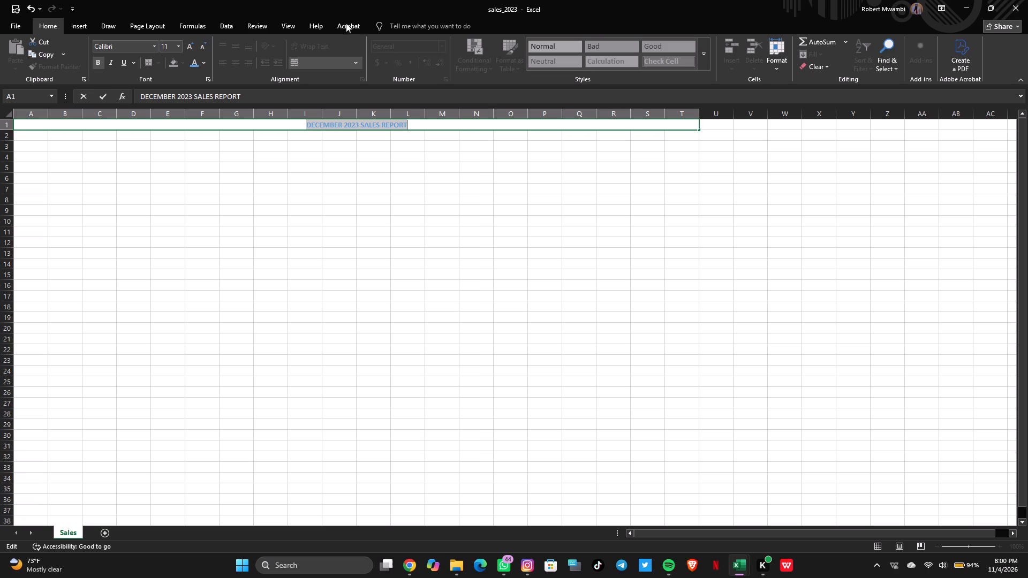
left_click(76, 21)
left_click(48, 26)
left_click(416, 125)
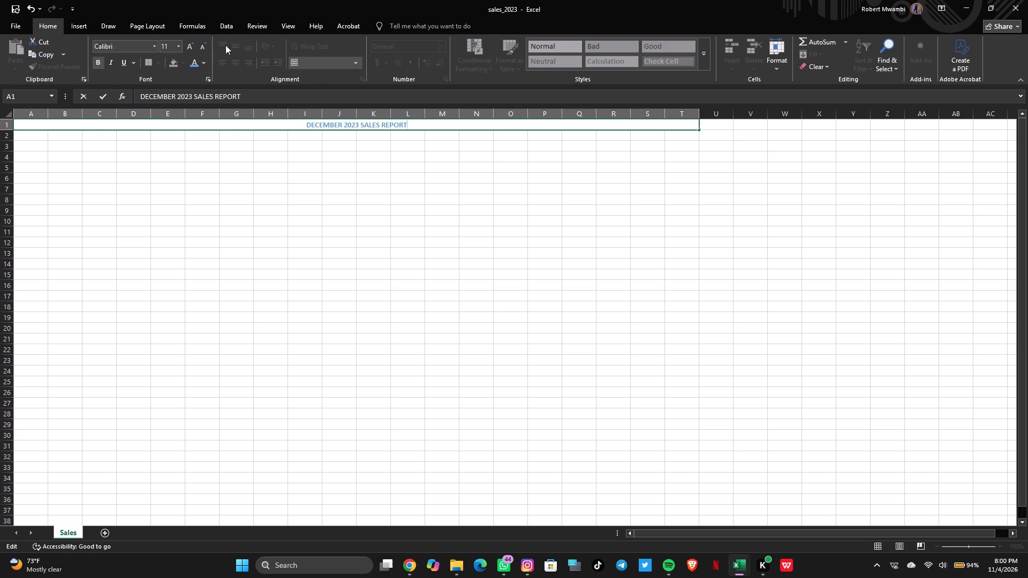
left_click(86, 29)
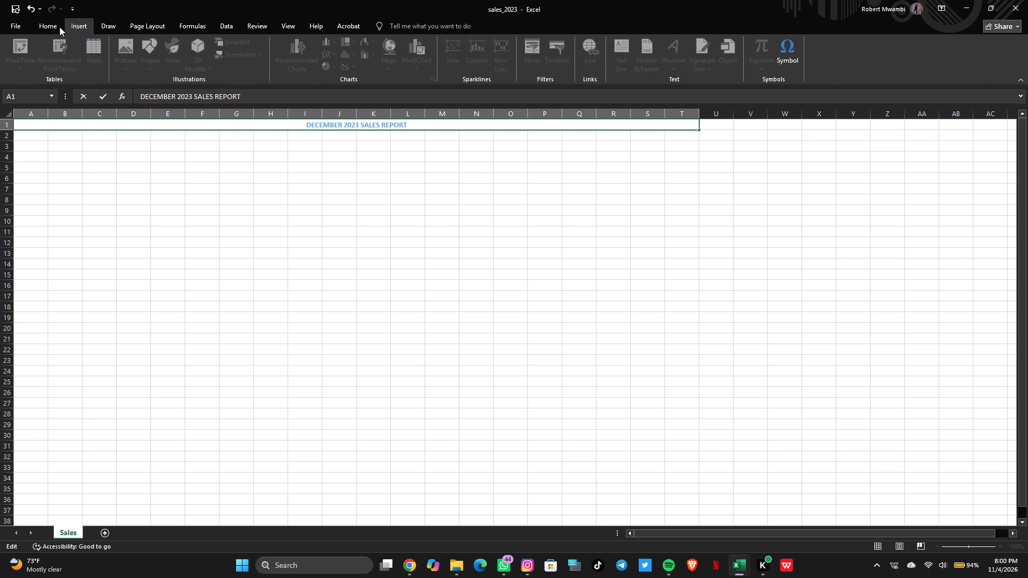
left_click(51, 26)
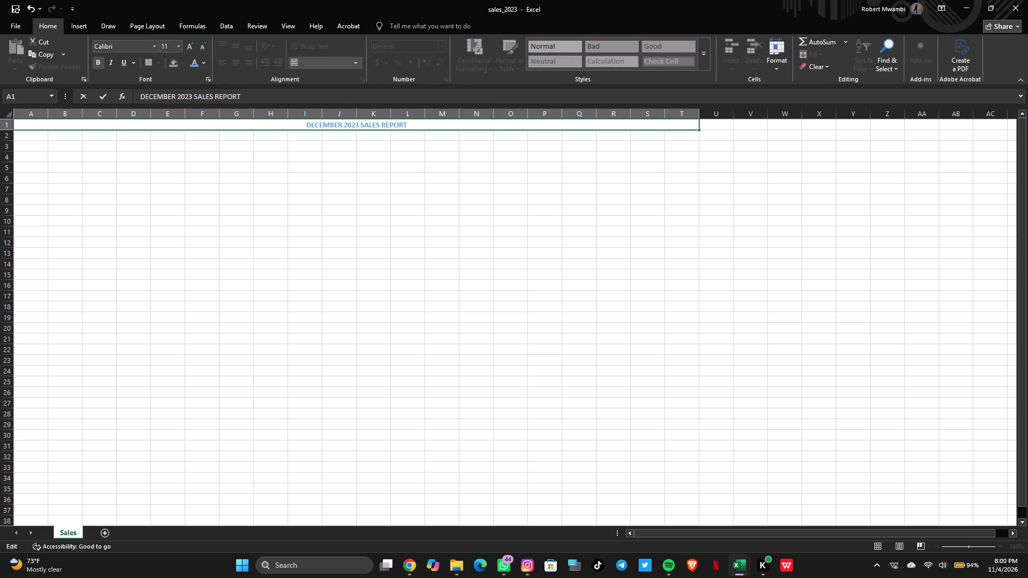
Finish editing the title by moving to cell A2 beneath it.
left_click(26, 136)
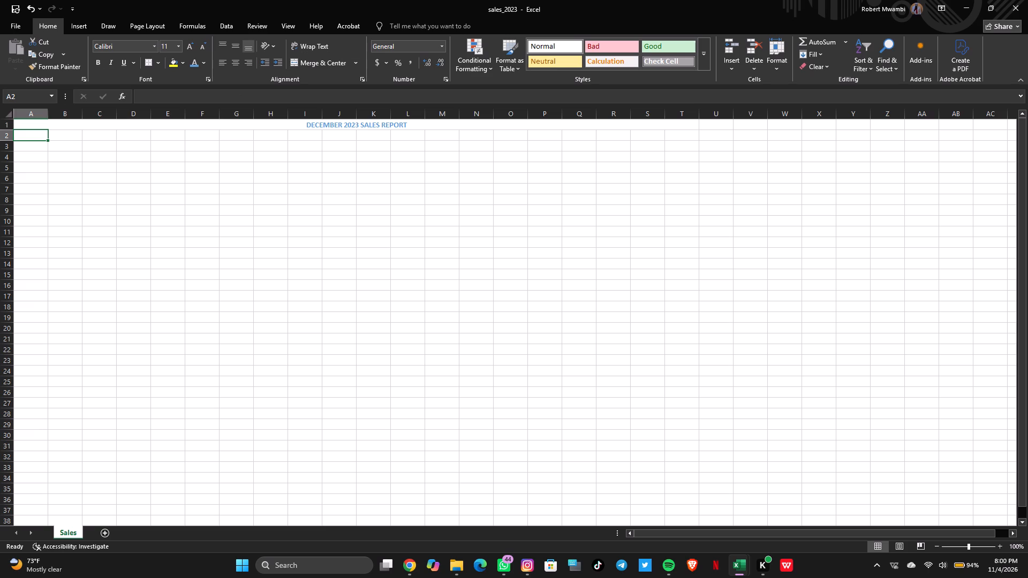
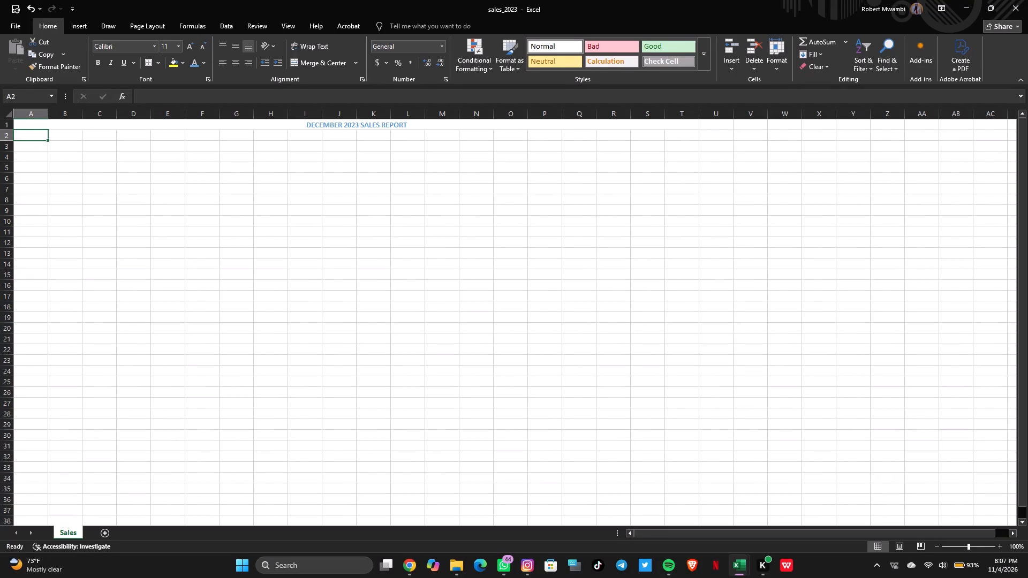
Widen columns A and B to make room for the report's entries.
left_click_drag(48, 115, 95, 114)
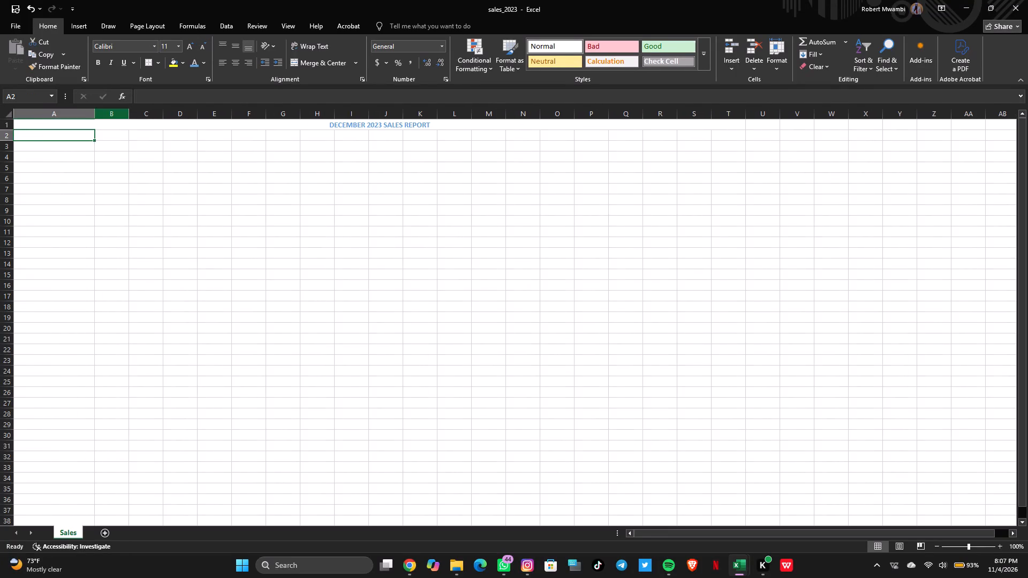
left_click_drag(126, 111, 172, 82)
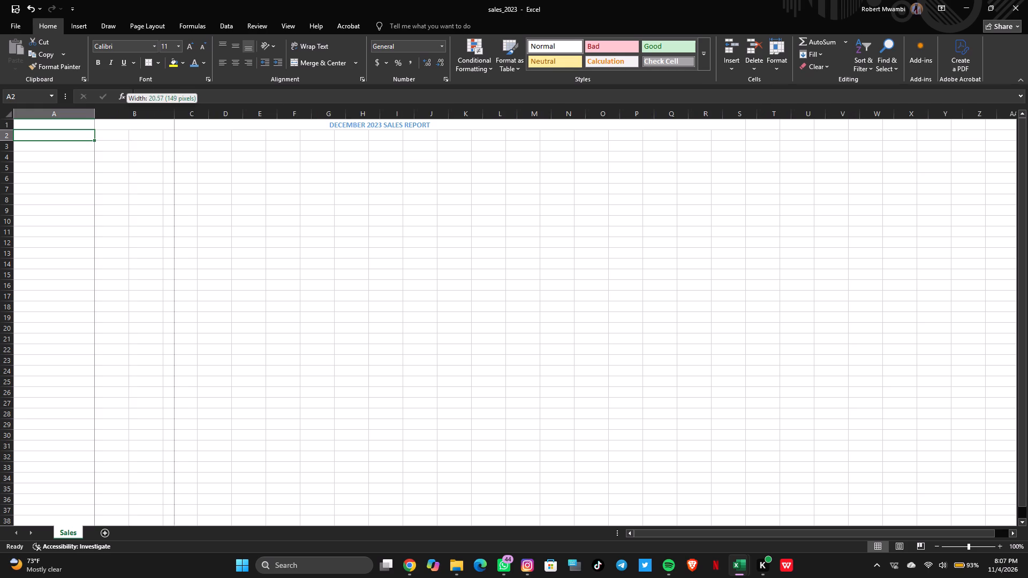
Widen columns B, C, D and E, making D about 18 and E about 14.5 characters wide.
left_click_drag(172, 82, 177, 84)
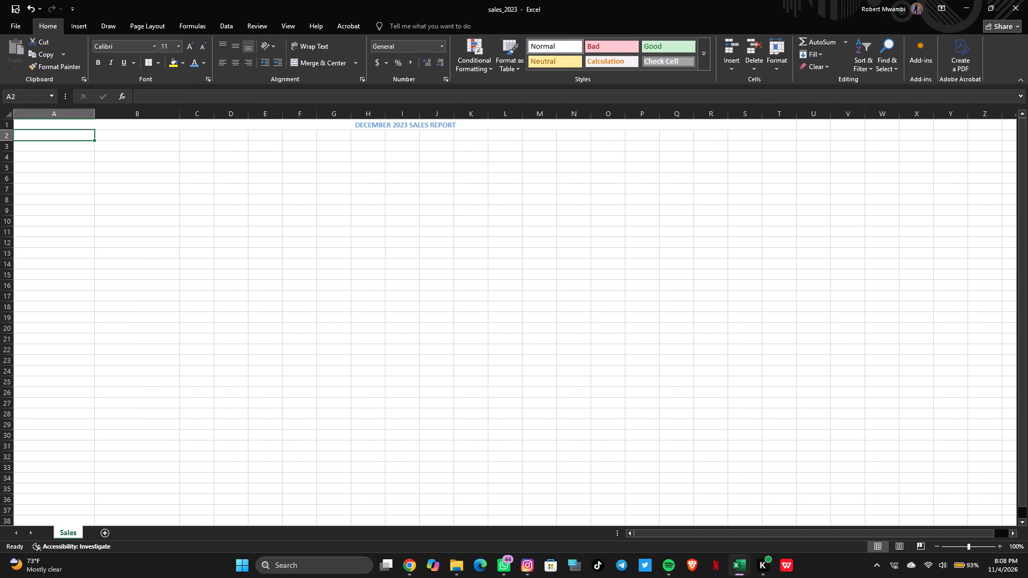
left_click_drag(214, 115, 252, 109)
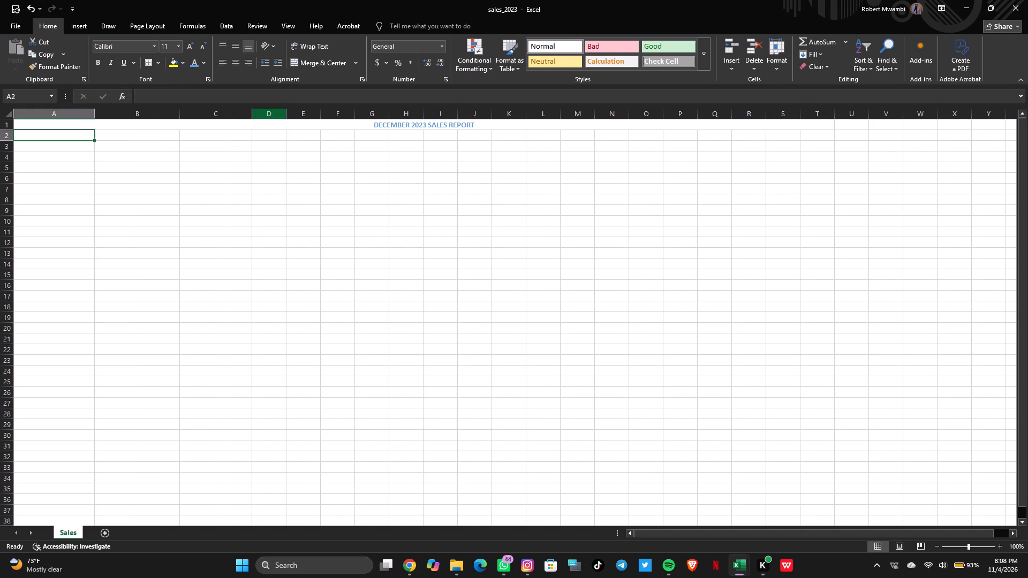
left_click_drag(286, 115, 323, 116)
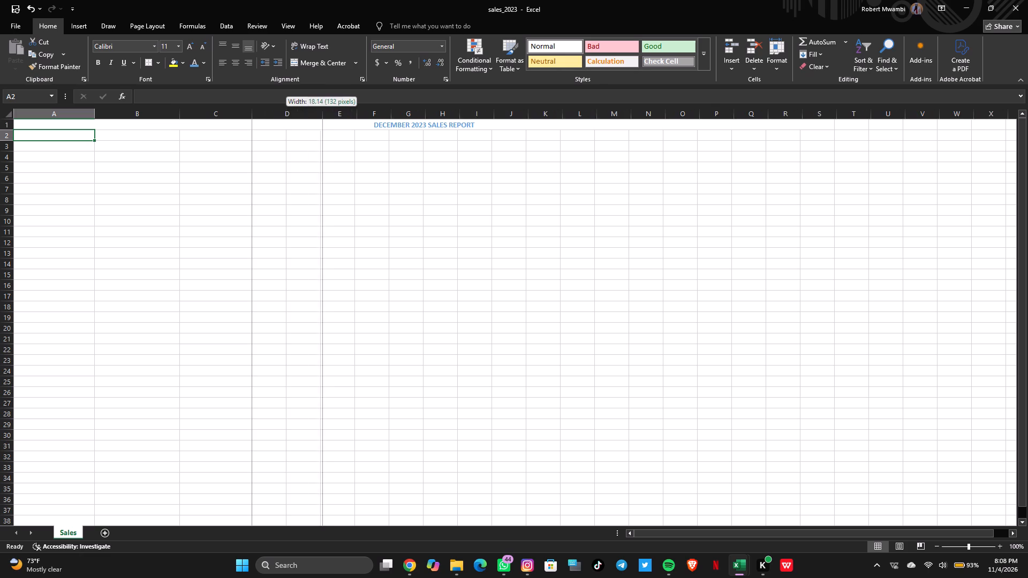
left_click_drag(323, 116, 324, 117)
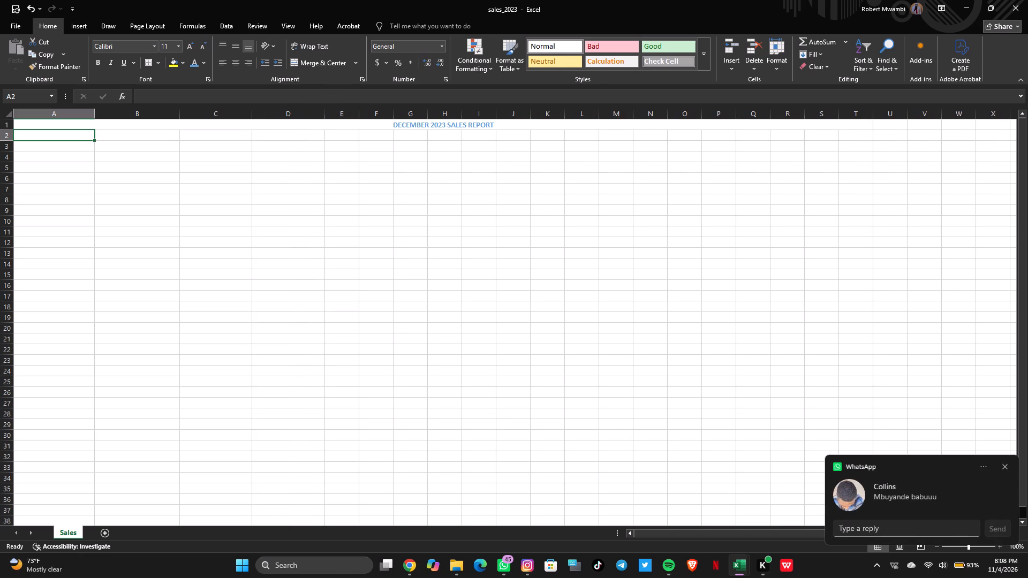
left_click_drag(357, 113, 380, 114)
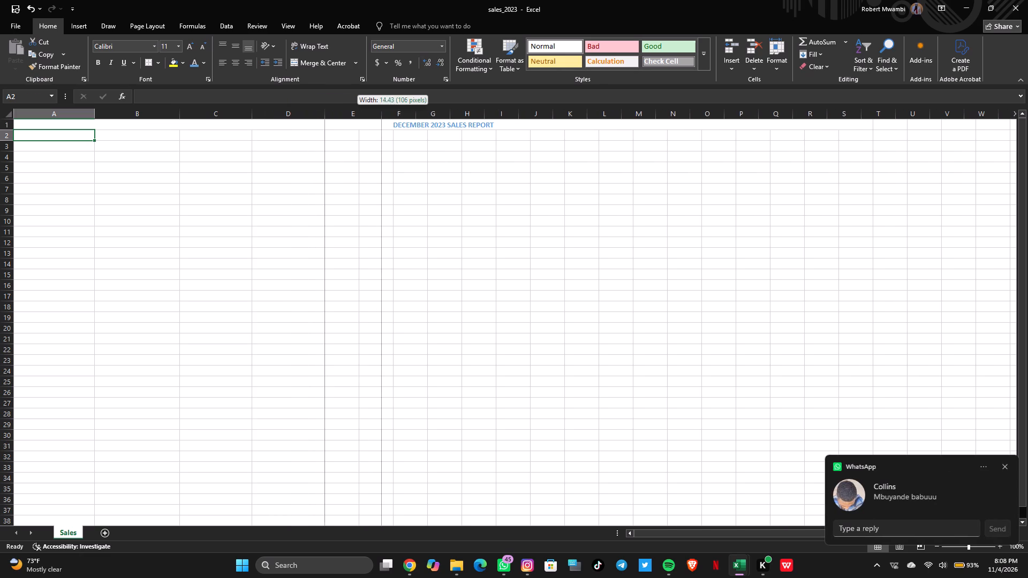
left_click_drag(380, 114, 381, 114)
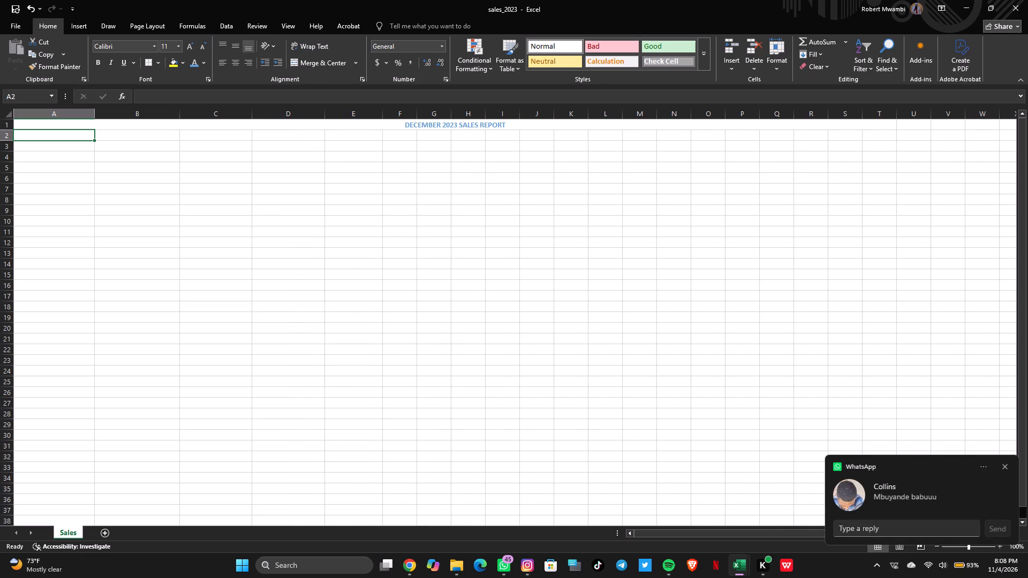
Reply "Hiyo ni poa mzeee" to the incoming WhatsApp message and send it.
left_click(889, 529)
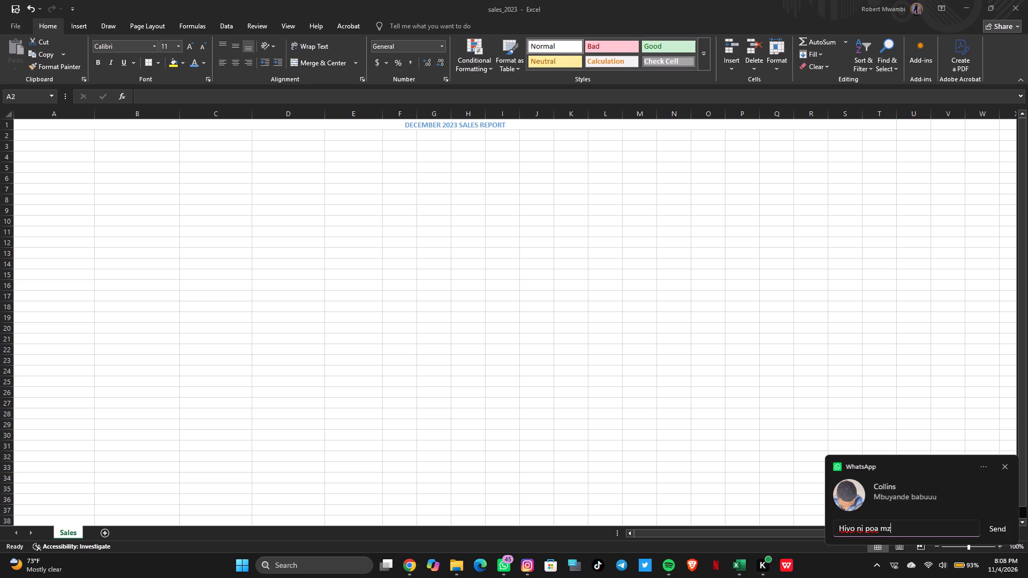
key("Return")
left_click(997, 526)
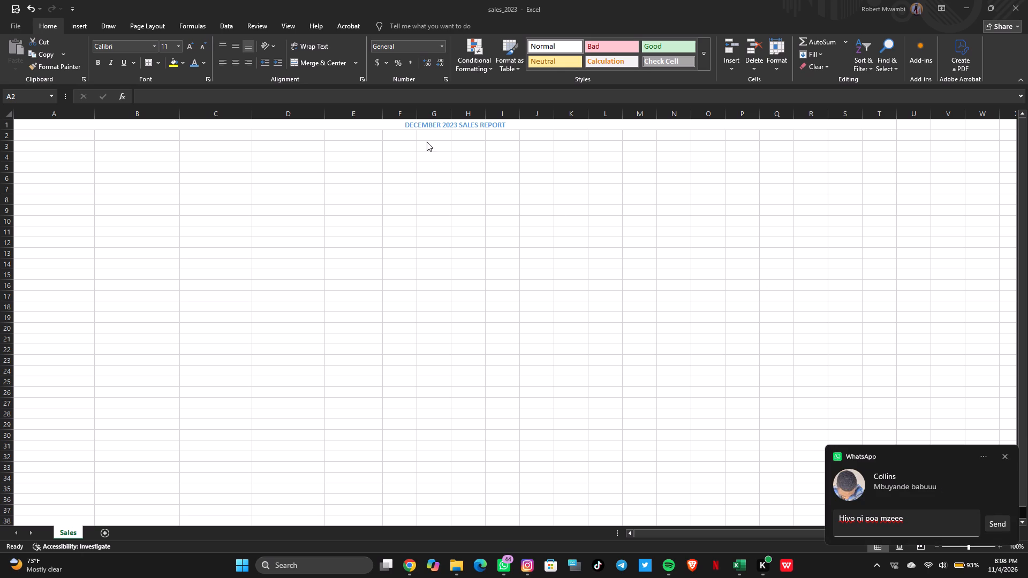
Widen column F of the sales sheet to about 16 characters.
left_click(416, 112)
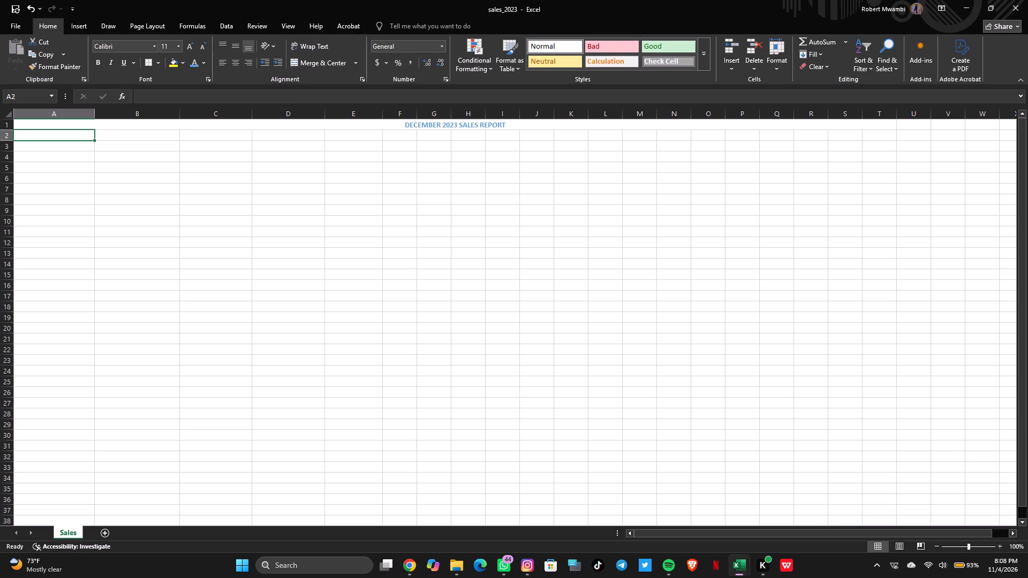
left_click_drag(416, 112, 446, 105)
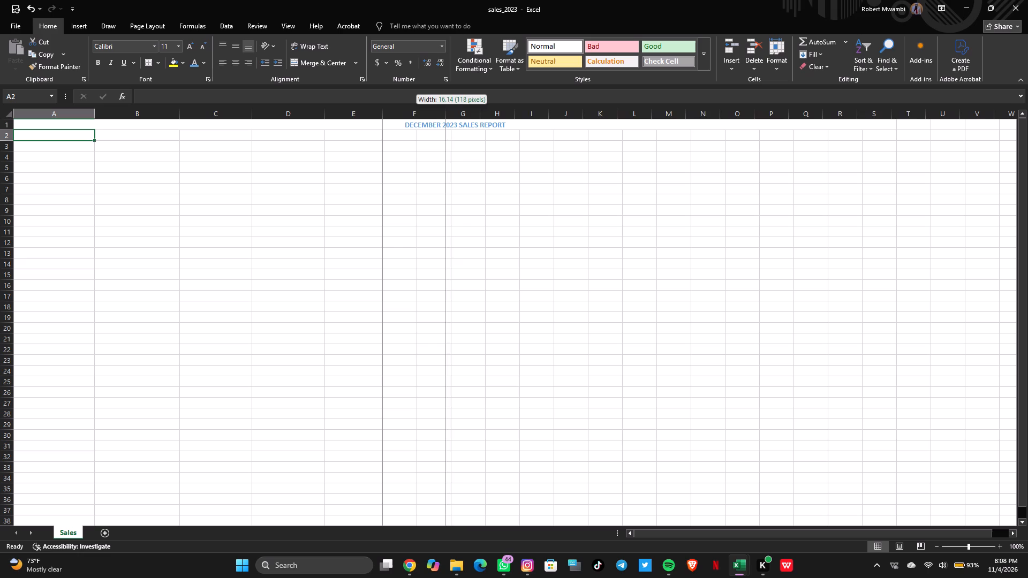
left_click_drag(446, 105, 447, 105)
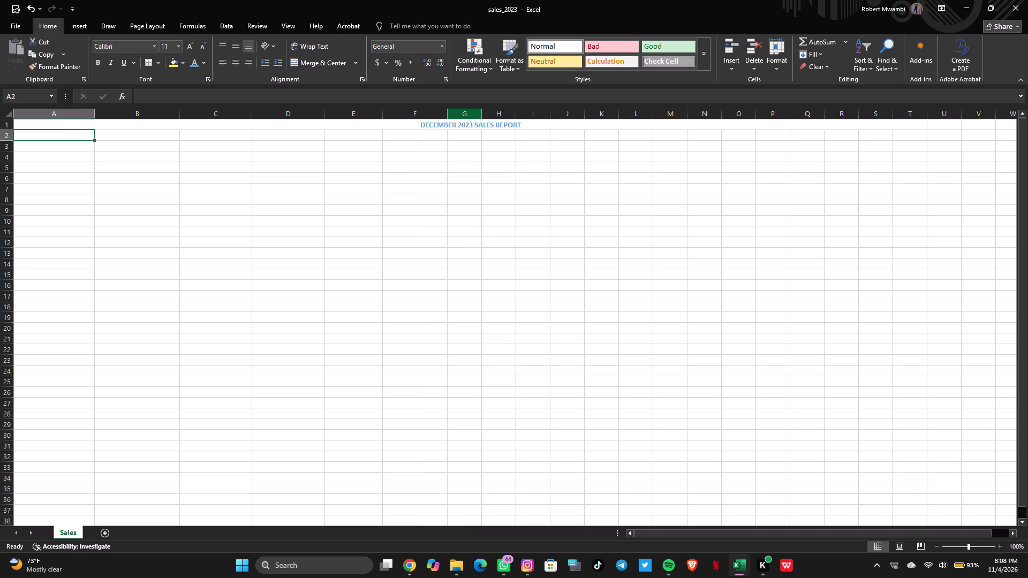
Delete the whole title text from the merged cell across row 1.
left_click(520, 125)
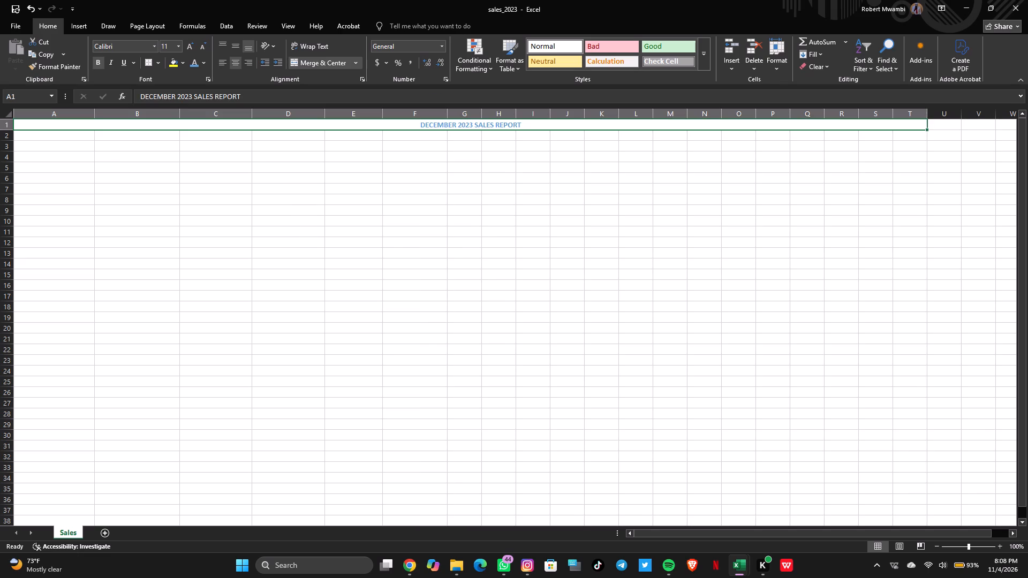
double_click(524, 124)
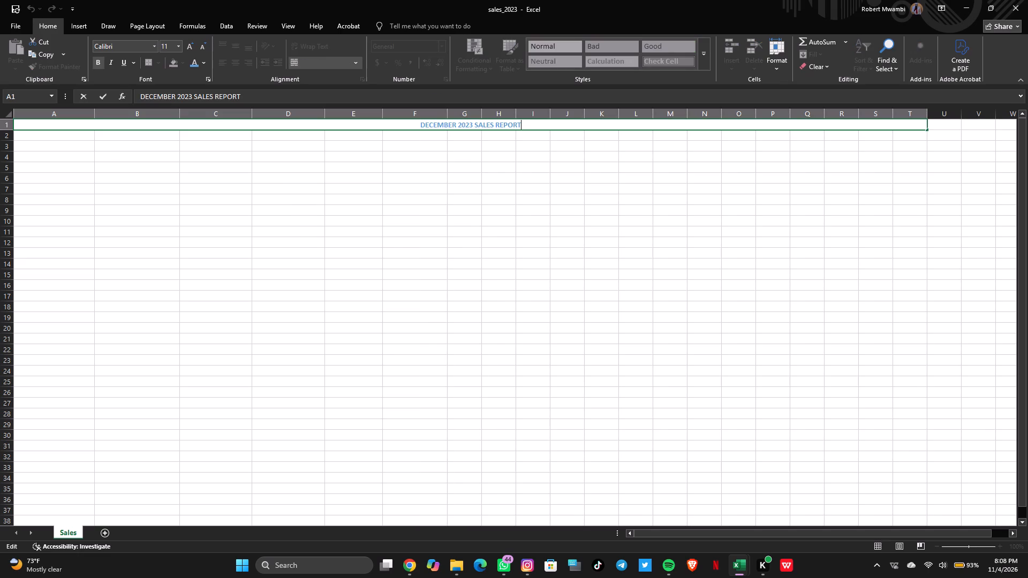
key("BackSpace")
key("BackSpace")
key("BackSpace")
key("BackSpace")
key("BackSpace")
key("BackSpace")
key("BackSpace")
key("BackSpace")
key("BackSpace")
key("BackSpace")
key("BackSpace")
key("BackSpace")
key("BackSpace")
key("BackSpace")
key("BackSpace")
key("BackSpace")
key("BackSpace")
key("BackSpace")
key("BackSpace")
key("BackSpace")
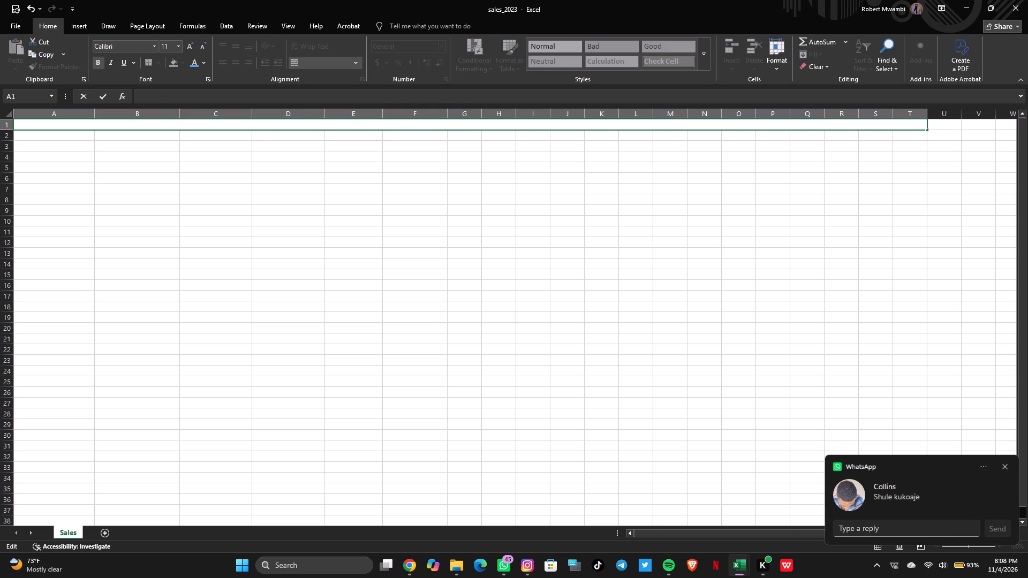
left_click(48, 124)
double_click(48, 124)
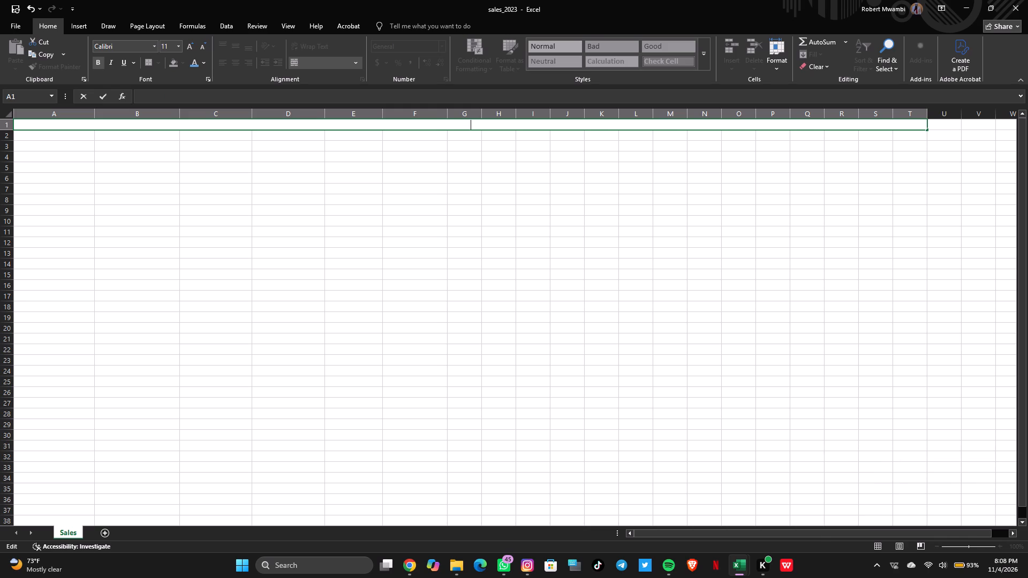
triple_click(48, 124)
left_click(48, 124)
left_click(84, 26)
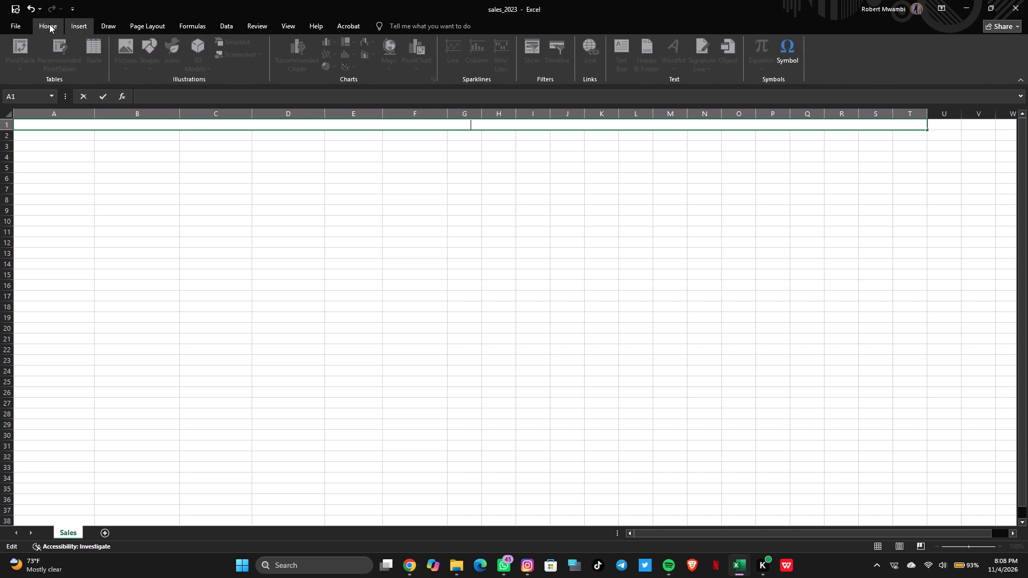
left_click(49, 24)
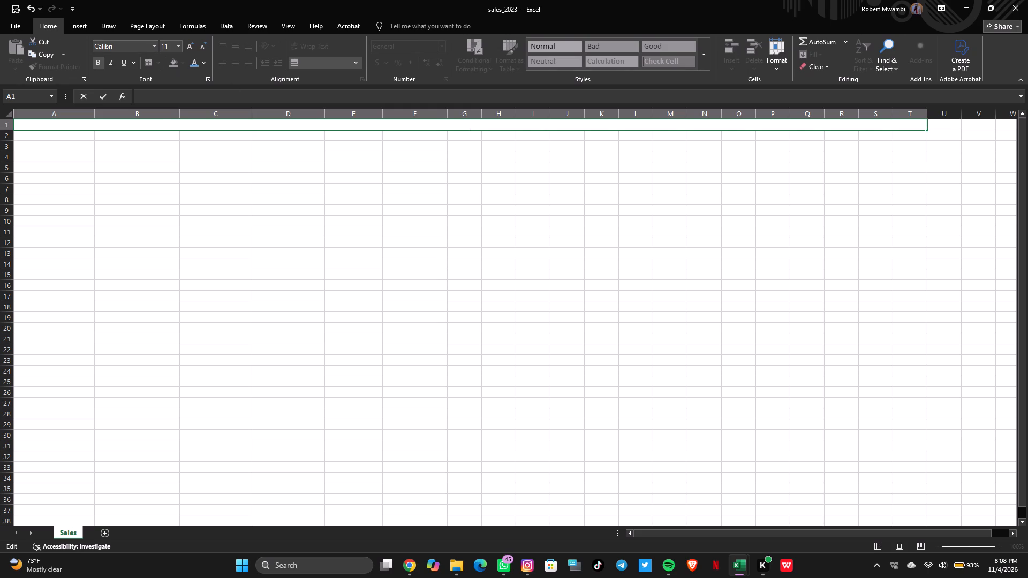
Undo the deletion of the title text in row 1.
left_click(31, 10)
Enter the column headers CUSTOMER, ITEM and QUANTITY in cells A2 to C2.
left_click(54, 136)
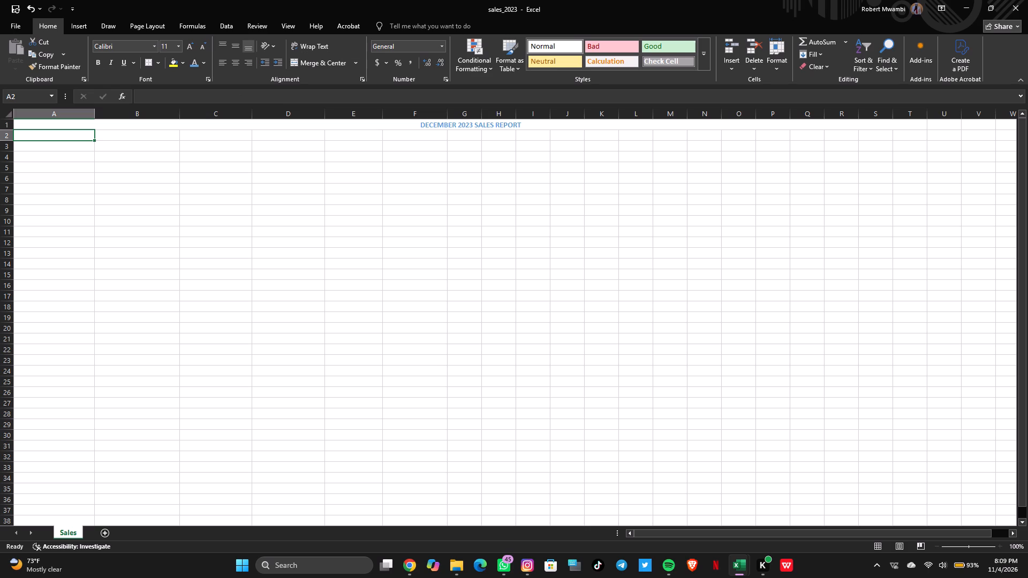
type("CUSTOMER")
key("Right")
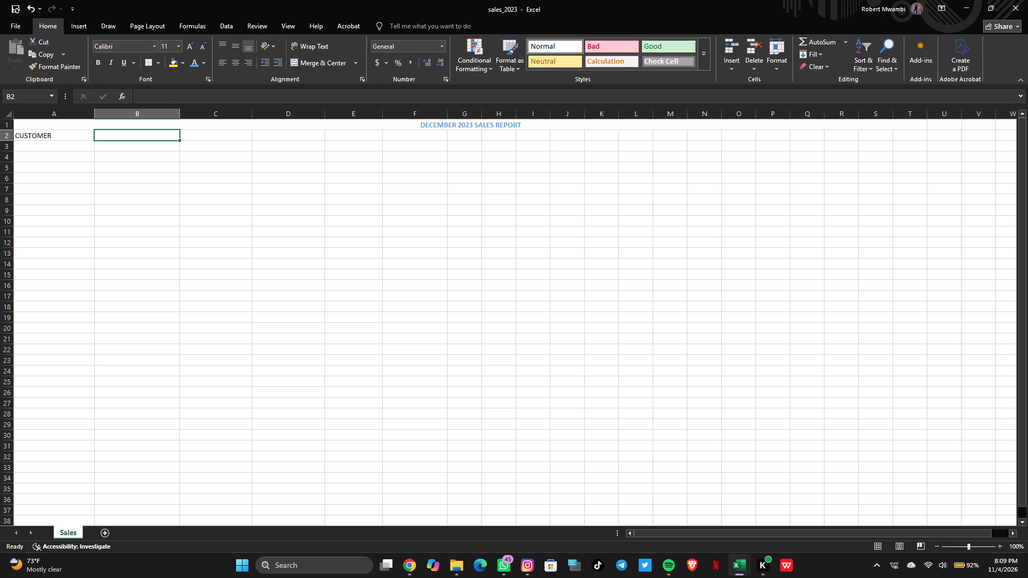
key("i")
type("TEM")
key("space")
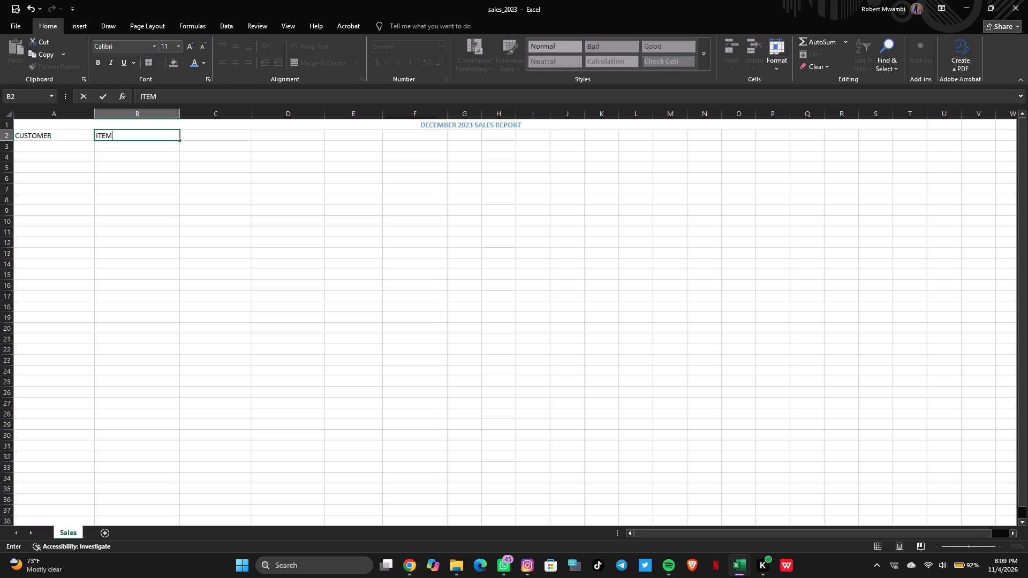
key("Right")
type("QUANTITY")
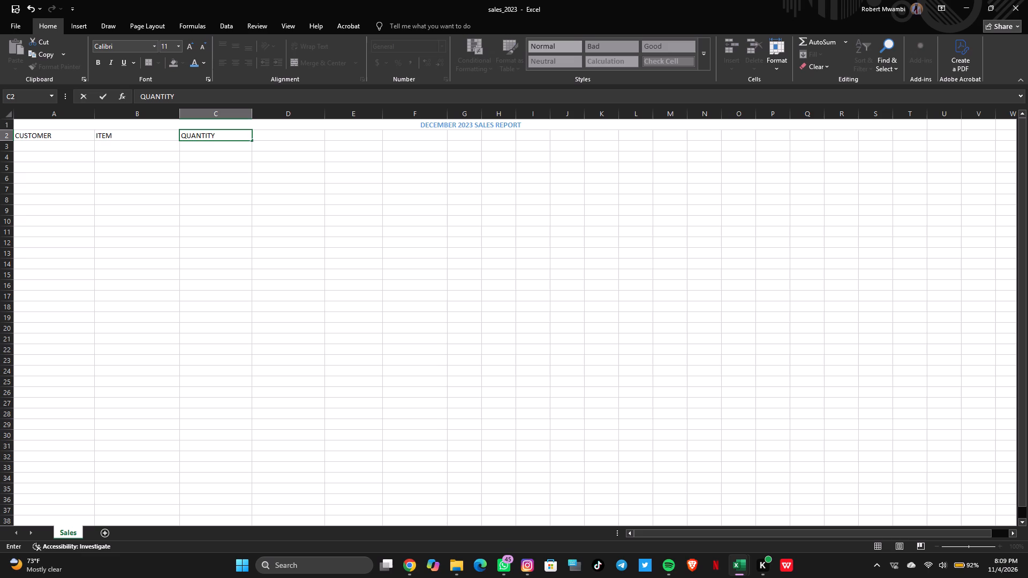
key("Right")
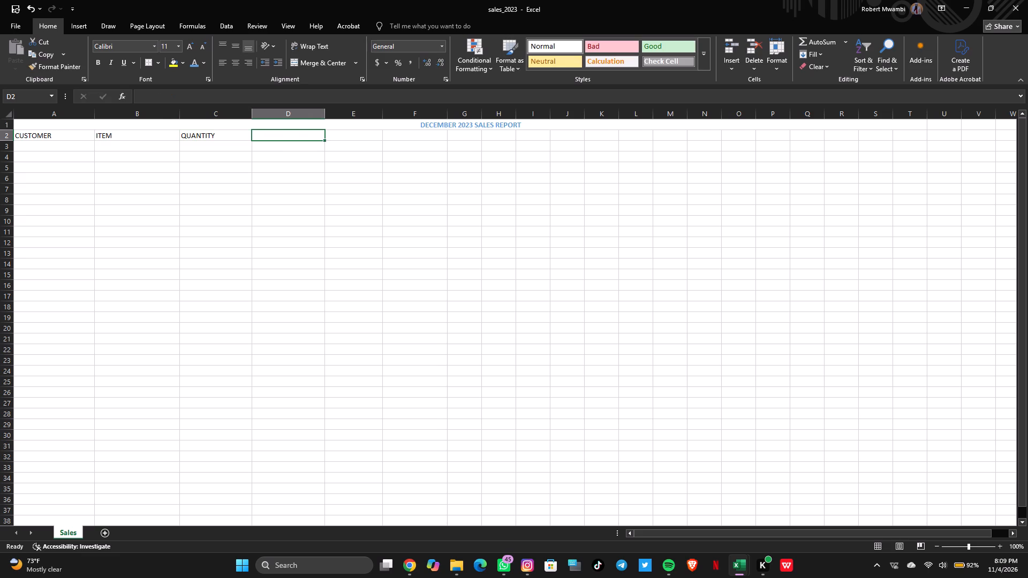
Enter the column header UNIT PRICE(KSH) in cell D2.
type("UNIT PI")
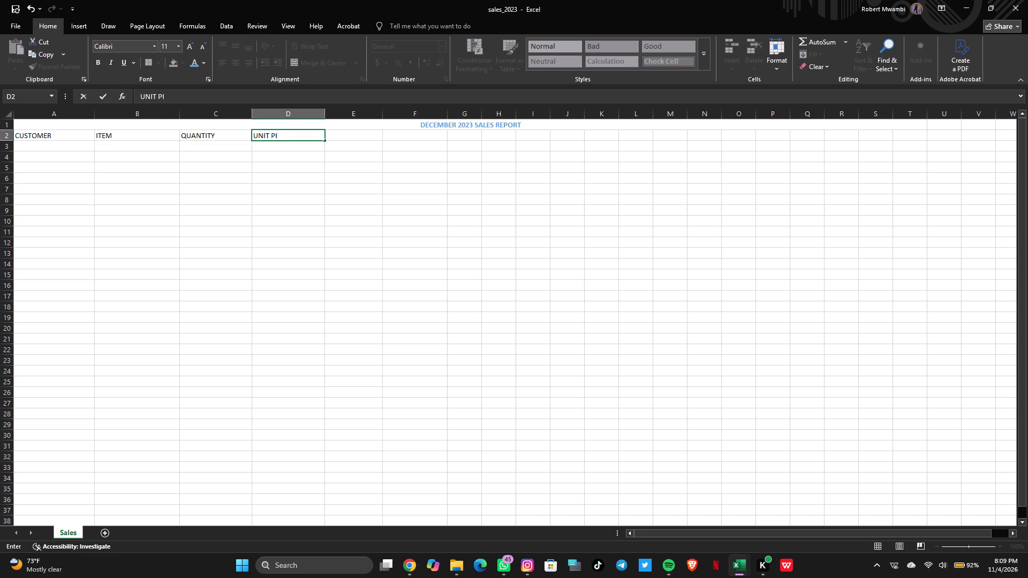
key("BackSpace")
type("RIC")
key("e")
key("shift+parenleft")
type("KSH")
key("shift+parenright")
key("Right")
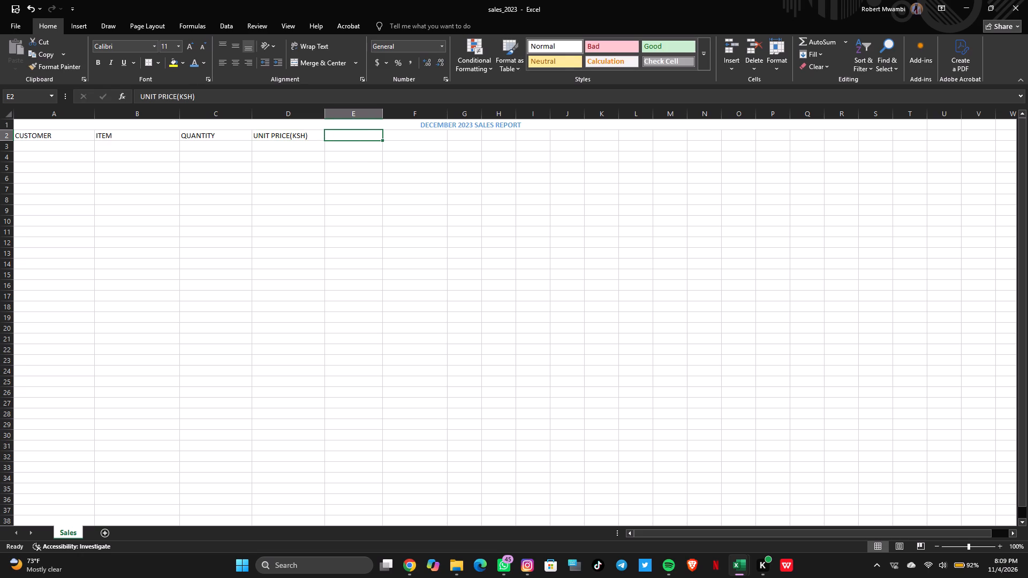
Enter the column headers GROSS TOTAL(KSH) in cell E2 and DISCOUNT(KSH) in cell F2.
type("GROSS TOTAL")
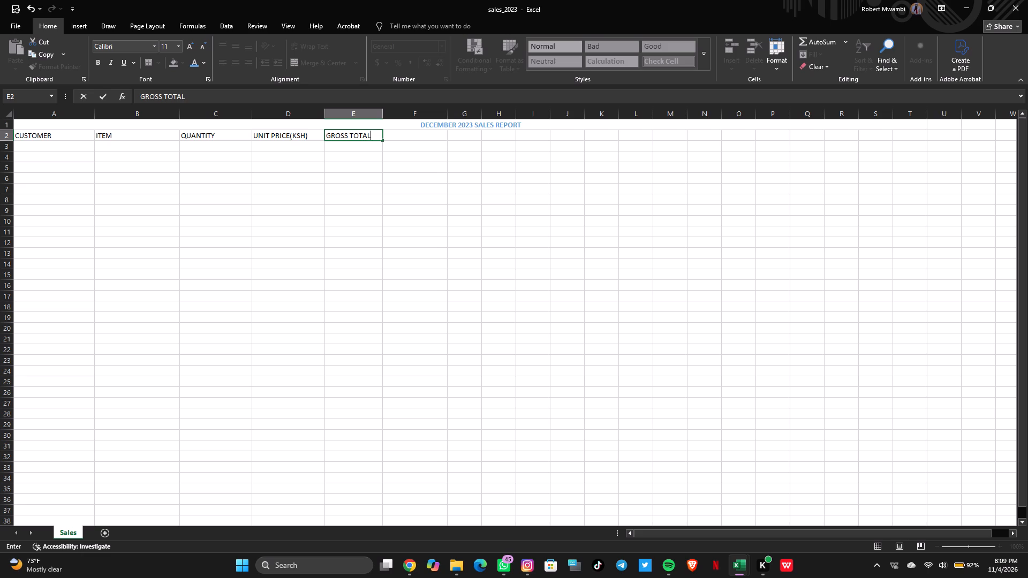
type("(KSH")
key("shift+parenright")
key("Right")
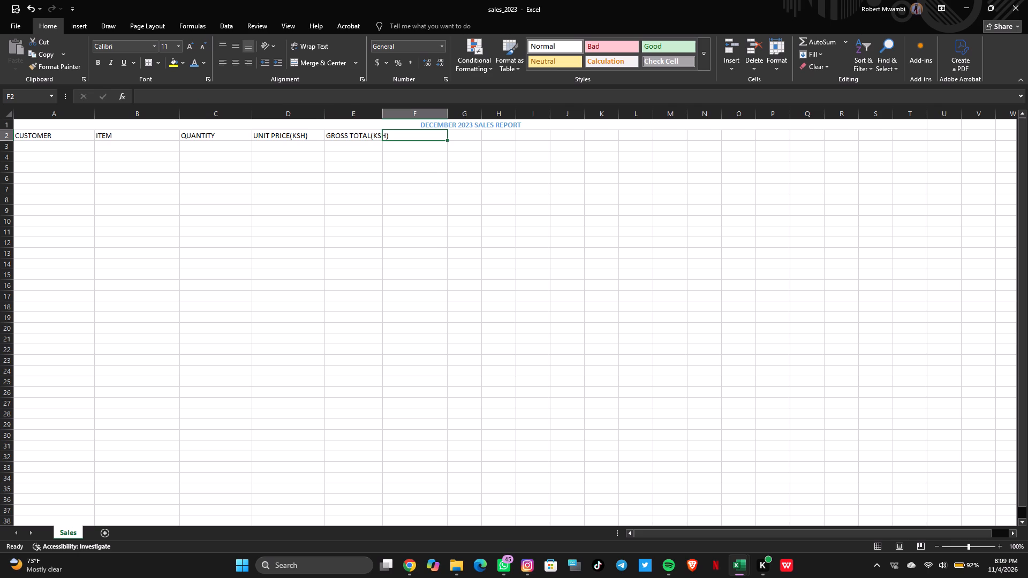
key("d")
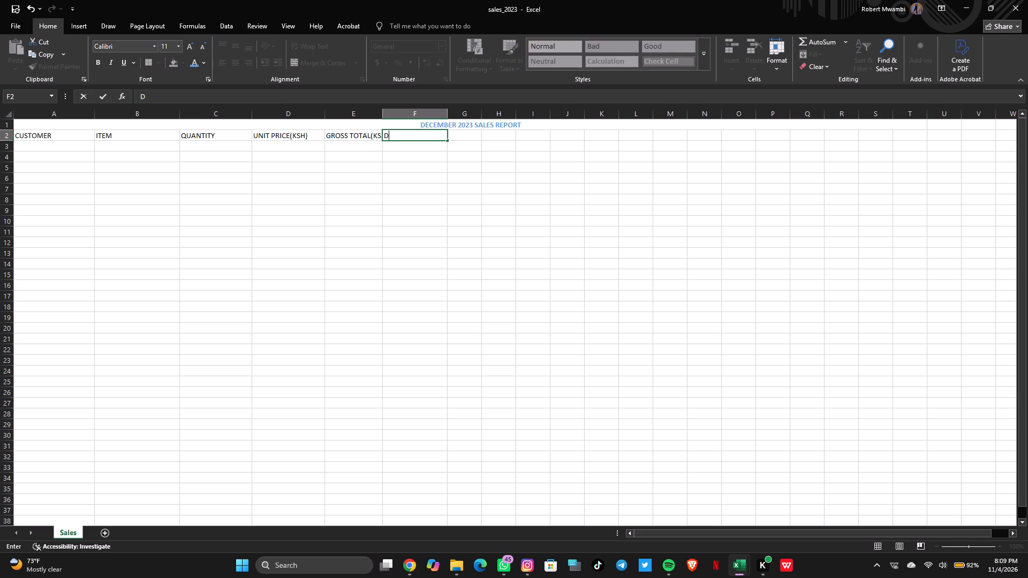
type("ISCOUNT")
key("shift+parenleft")
type("KSH")
key("shift+parenright")
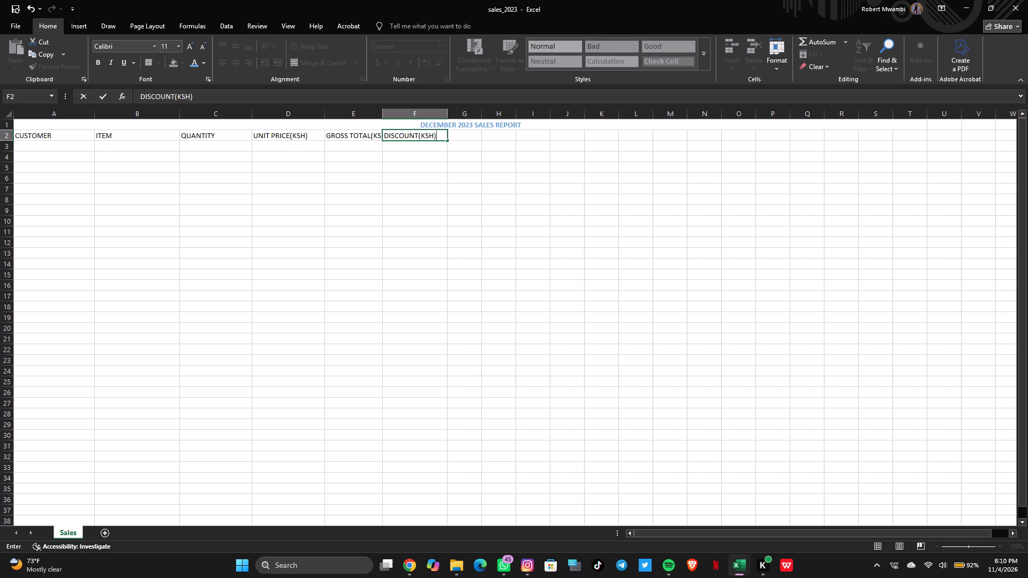
left_click(52, 152)
List the customers AMINA, BRIAN, CAROL, DAVID and ESTHER down the CUSTOMER column in cells A3 to A7.
left_click(54, 146)
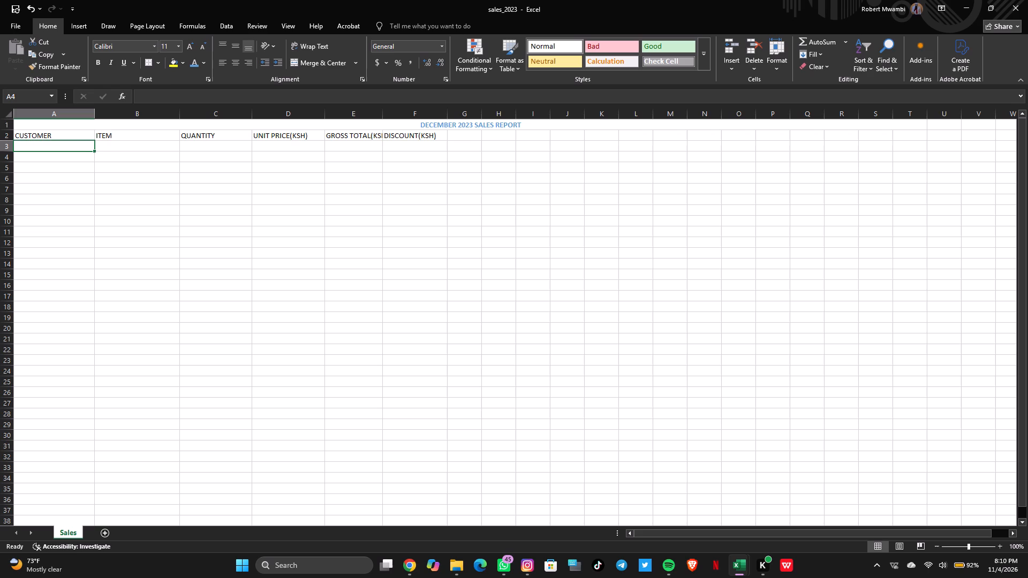
key("a")
type("MINA")
key("Return")
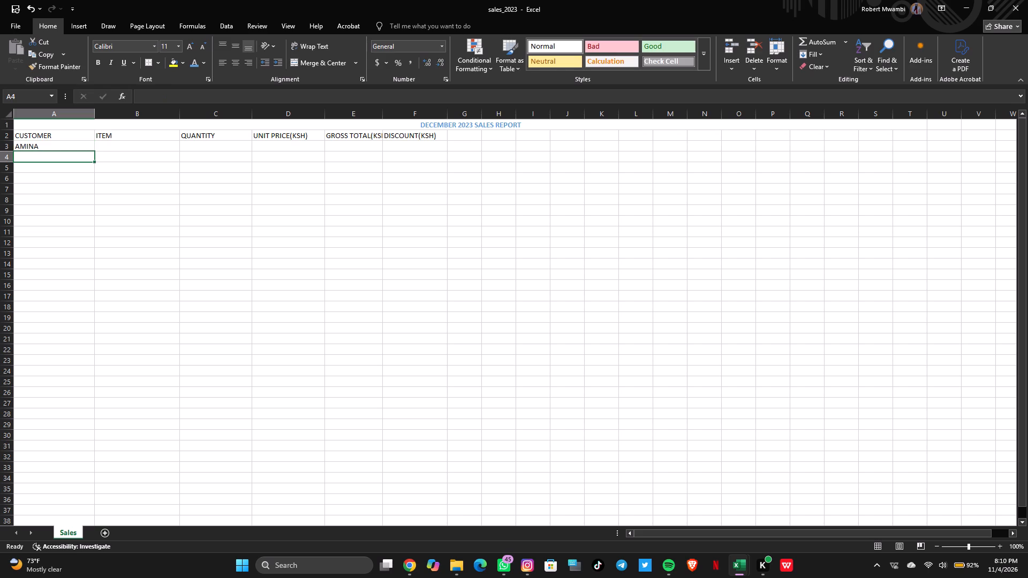
type("BRIAN")
key("Return")
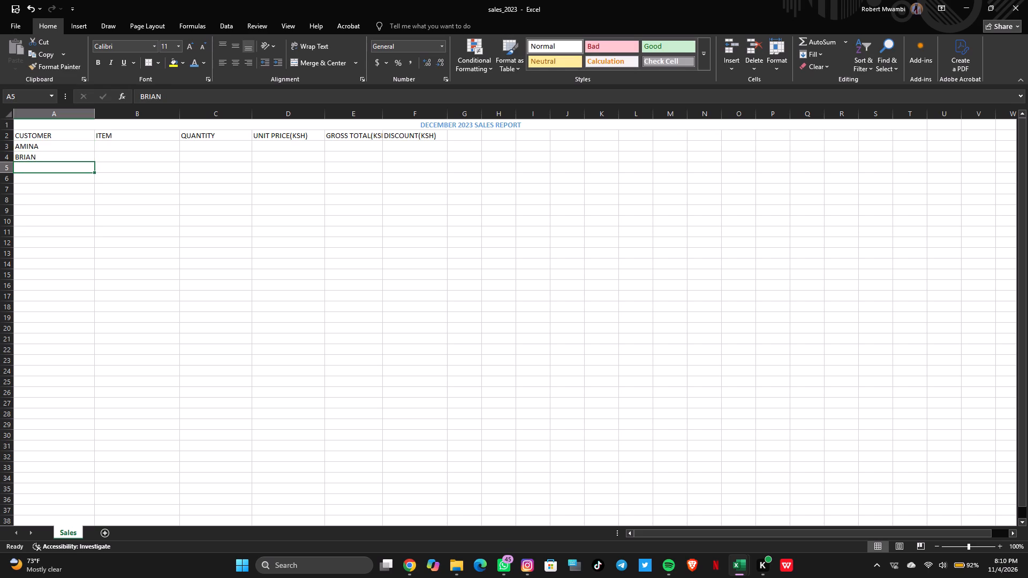
type("CAROL")
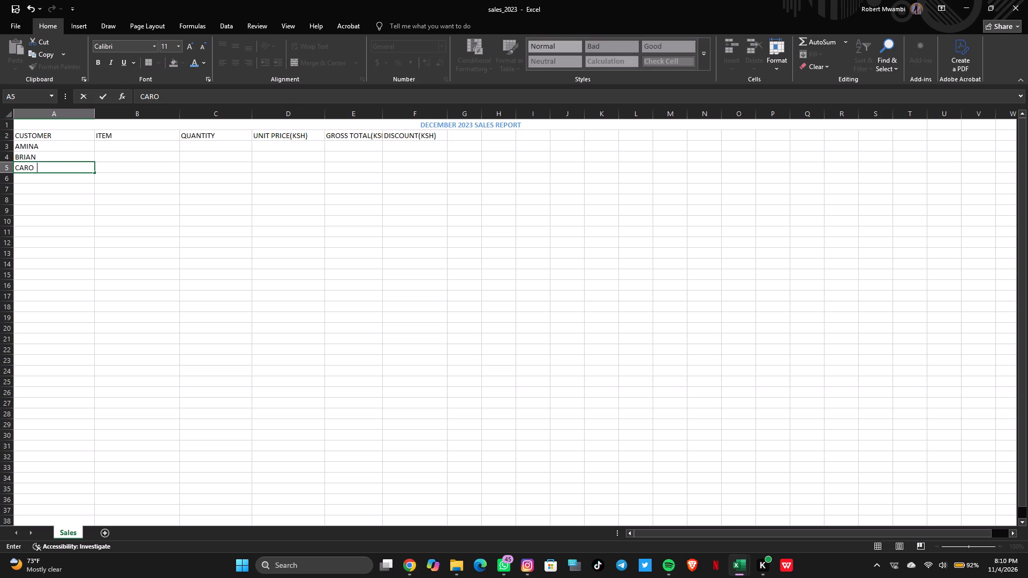
key("Return")
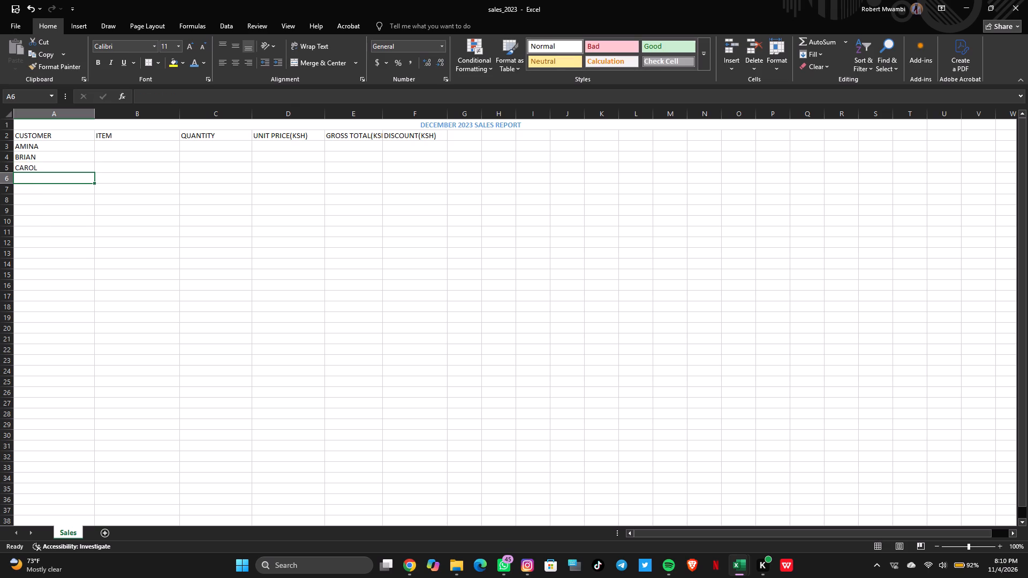
type("DAVID")
key("Return")
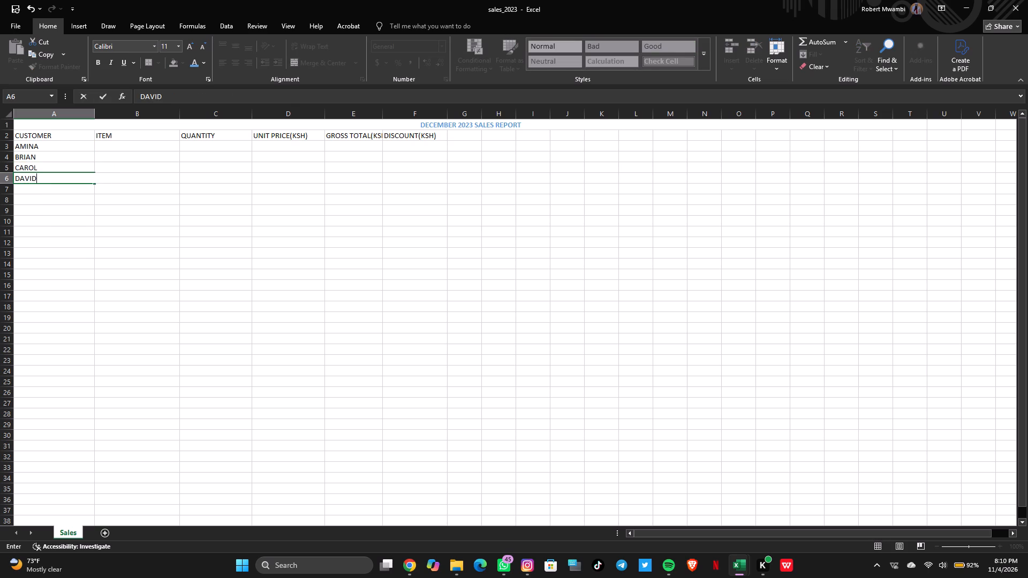
type("ESTHER")
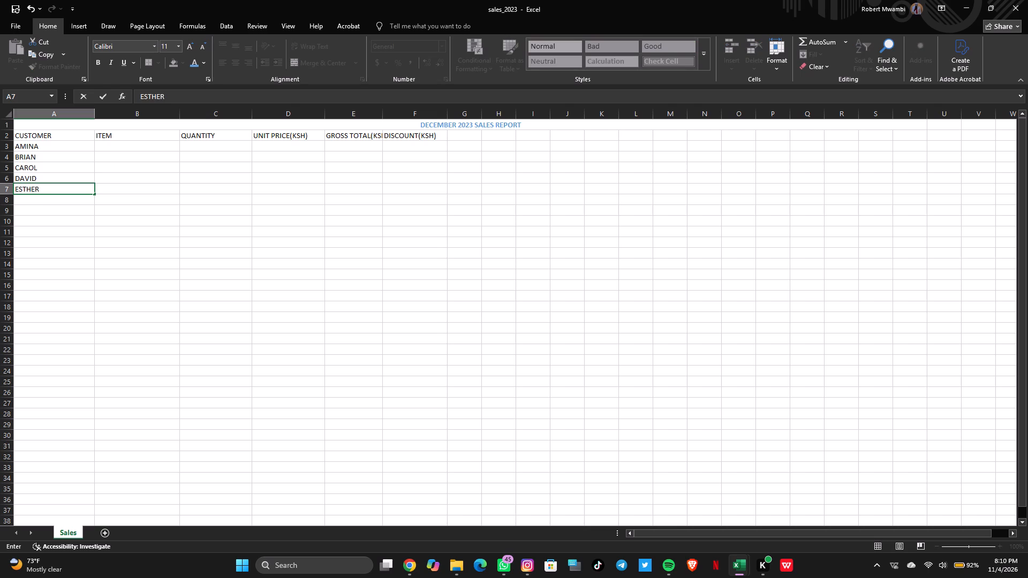
key("Return")
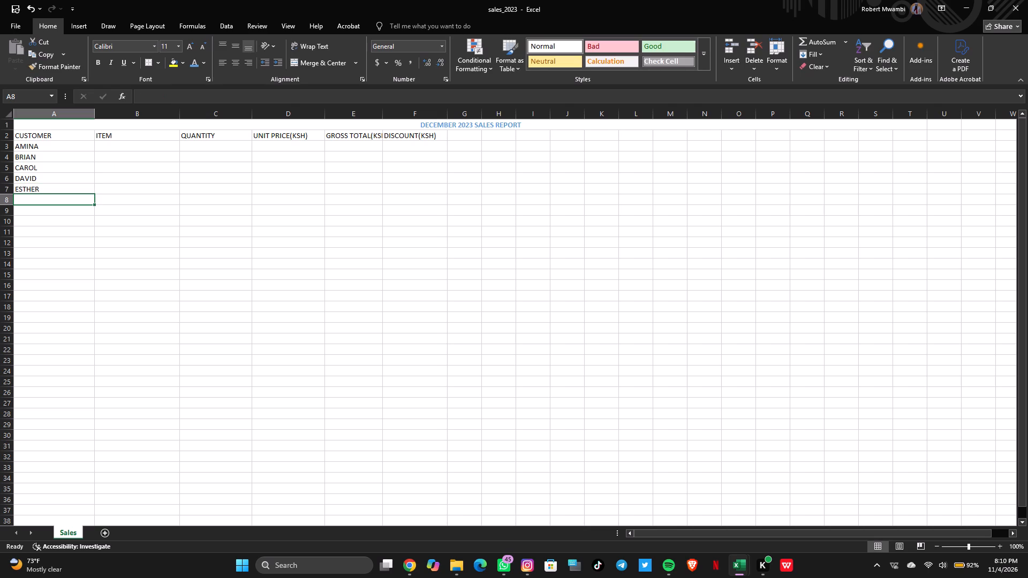
Continue the CUSTOMER column with FELIX, GRACE, HASSAN, IRENE and JAMES in cells A8 to A12.
type("FELIX")
key("Return")
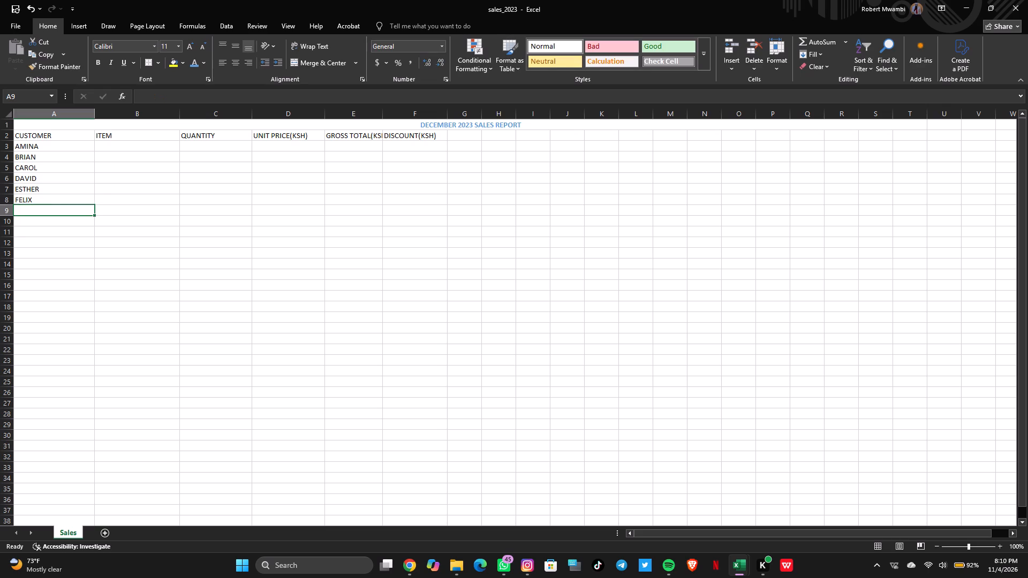
type("GRACE")
key("Return")
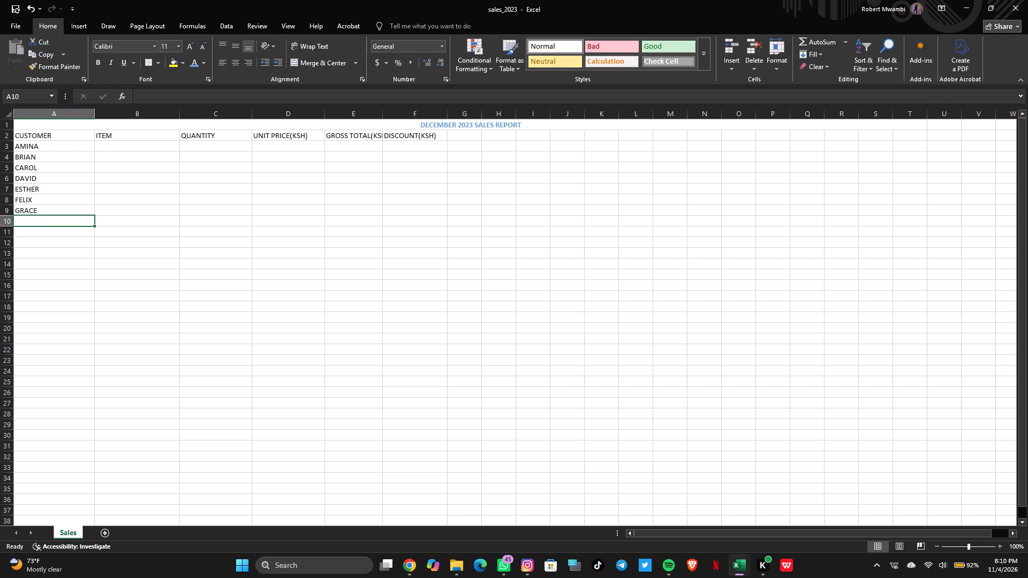
type("HASSA")
key("n")
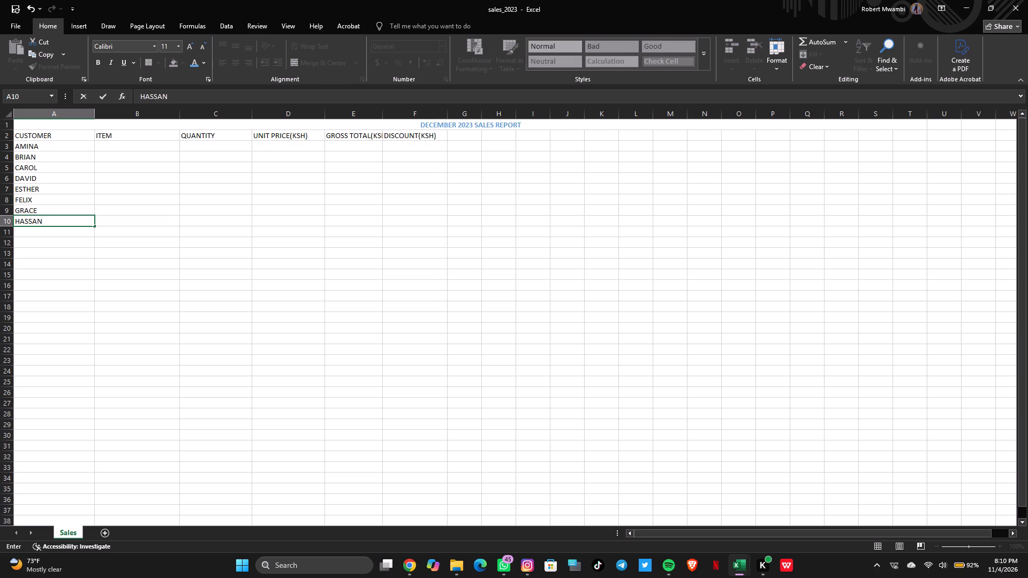
key("Return")
type("IRENE")
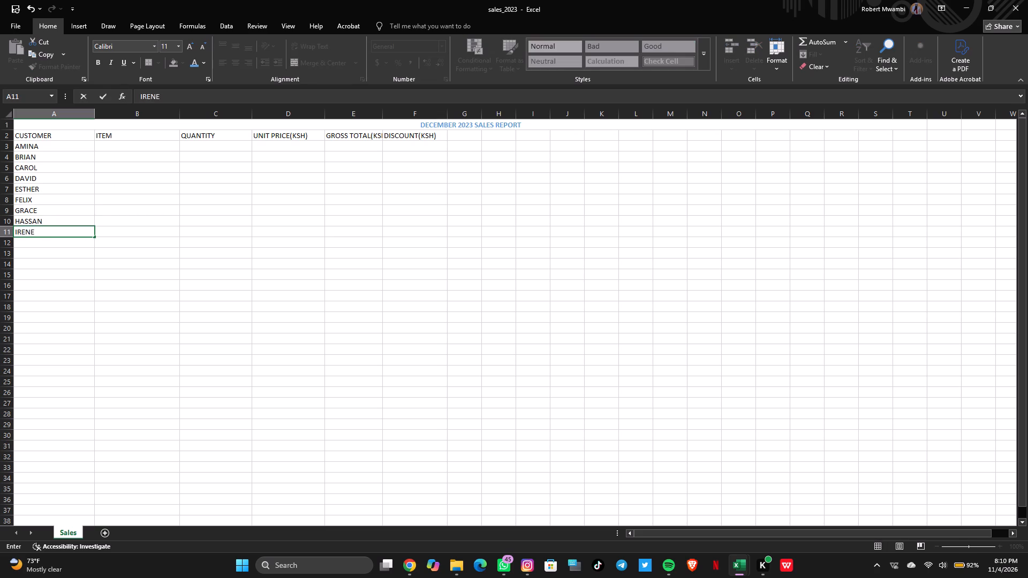
key("Return")
type("JAMES")
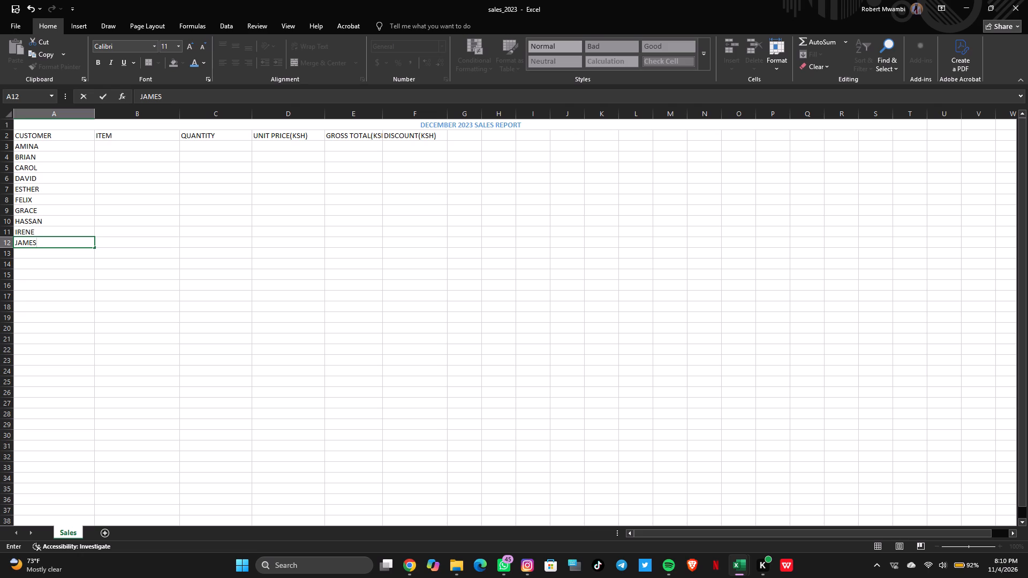
List the items EXERCISE BOOKS, PENS, MATHEMATICAL SETS, FILES and RULERS down the ITEM column in cells B3 to B7.
left_click(111, 148)
type("EXERCISE BOOKS")
key("Return")
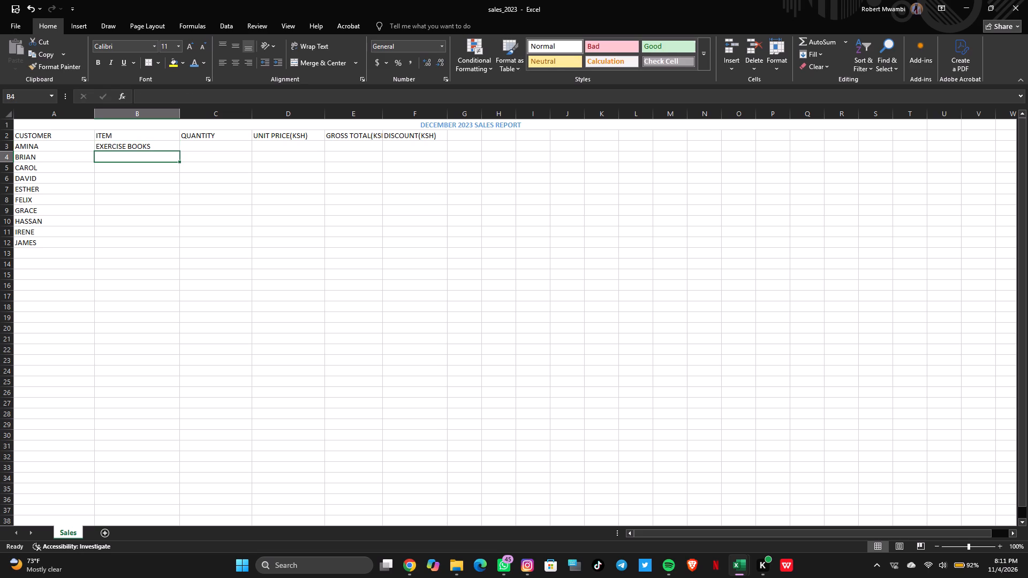
type("PENS")
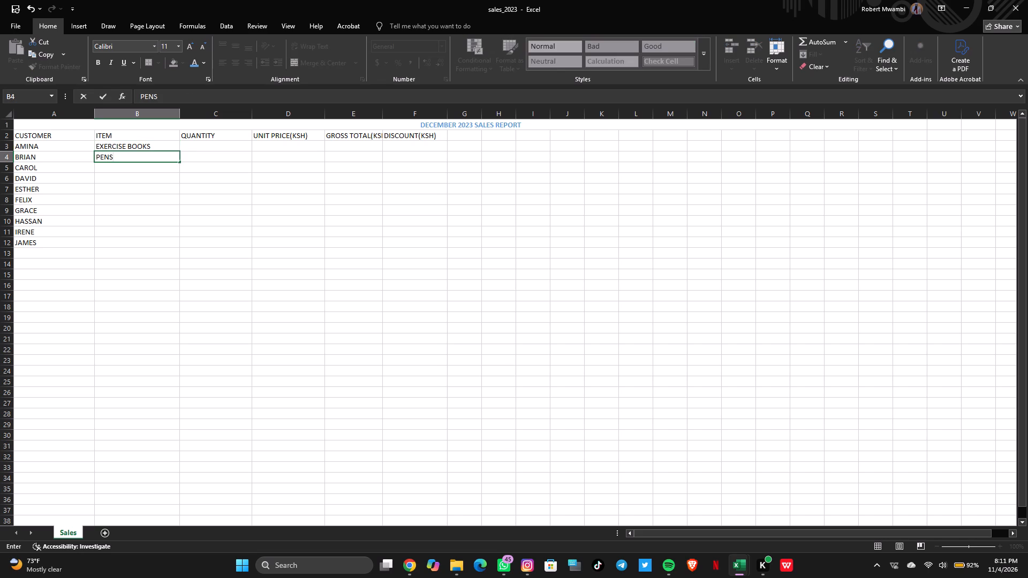
key("Return")
type("MATHEMATICAL SETS")
key("Return")
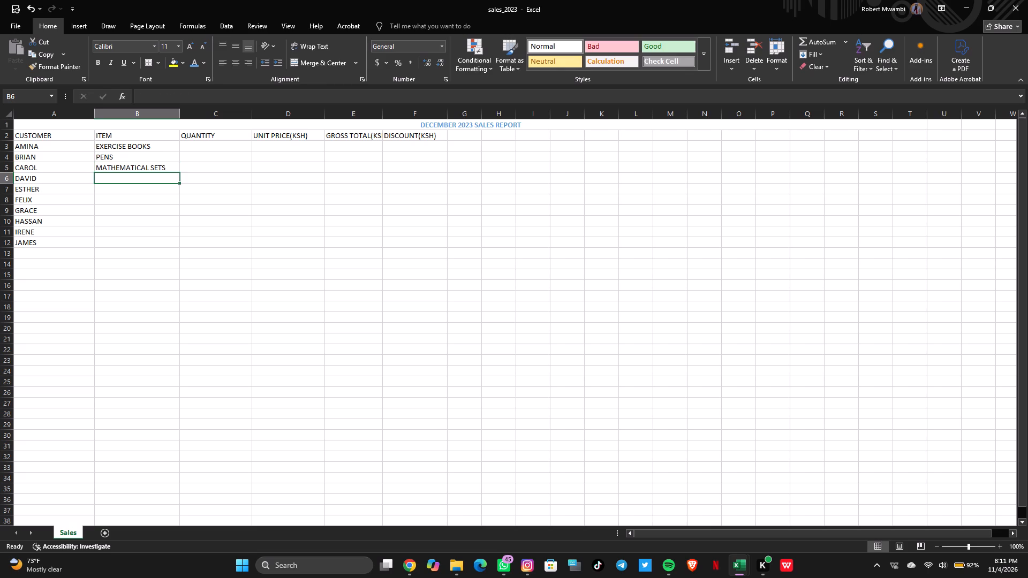
type("FILES")
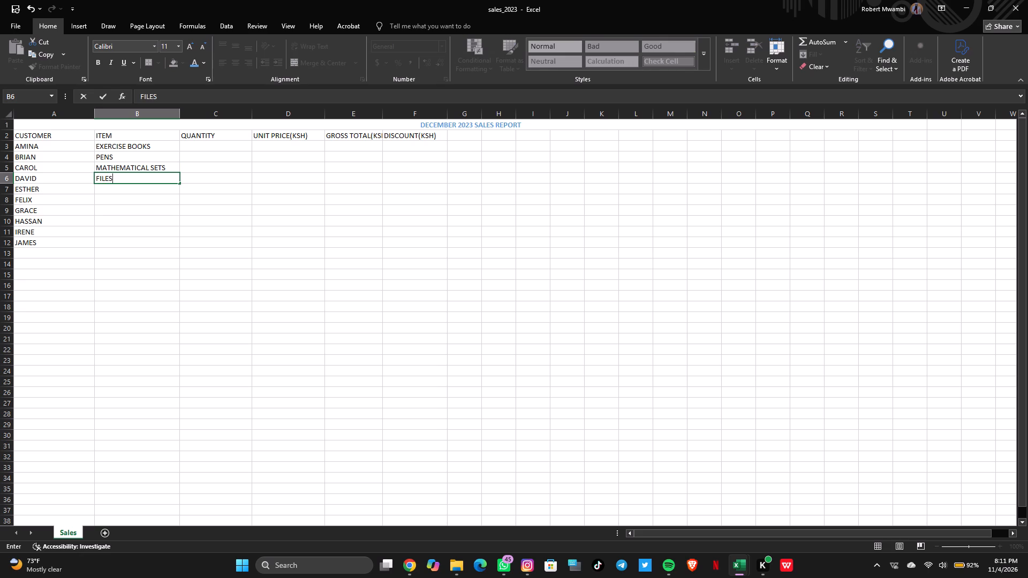
key("Return")
type("RULER")
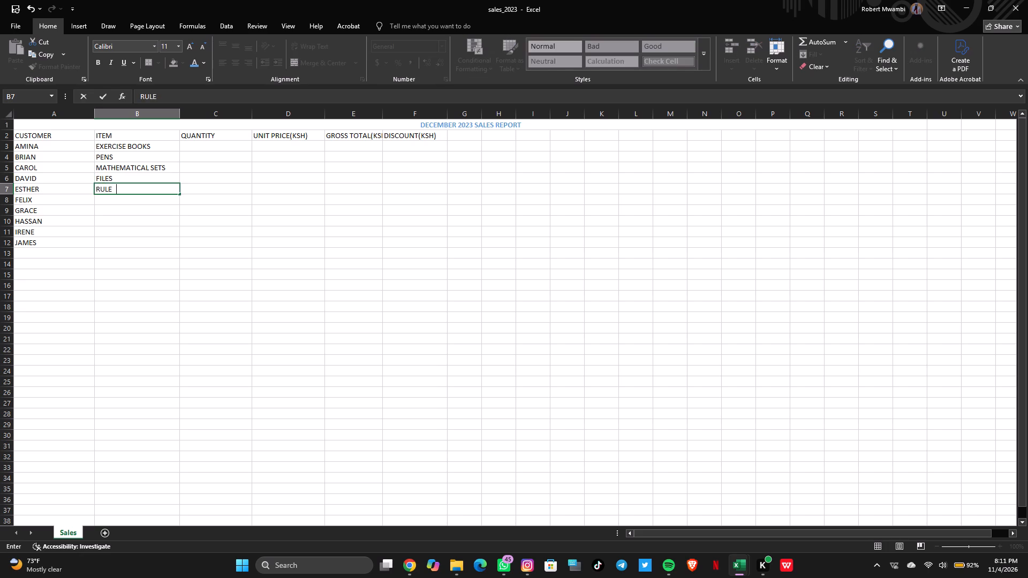
key("s")
key("Return")
Continue the ITEM column with SCHOOL BAGS, PENCILS, GEOMETRICAL SETS, NOTEBOOKS and MARKERS in cells B8 to B12.
type("SCHOOL BAG")
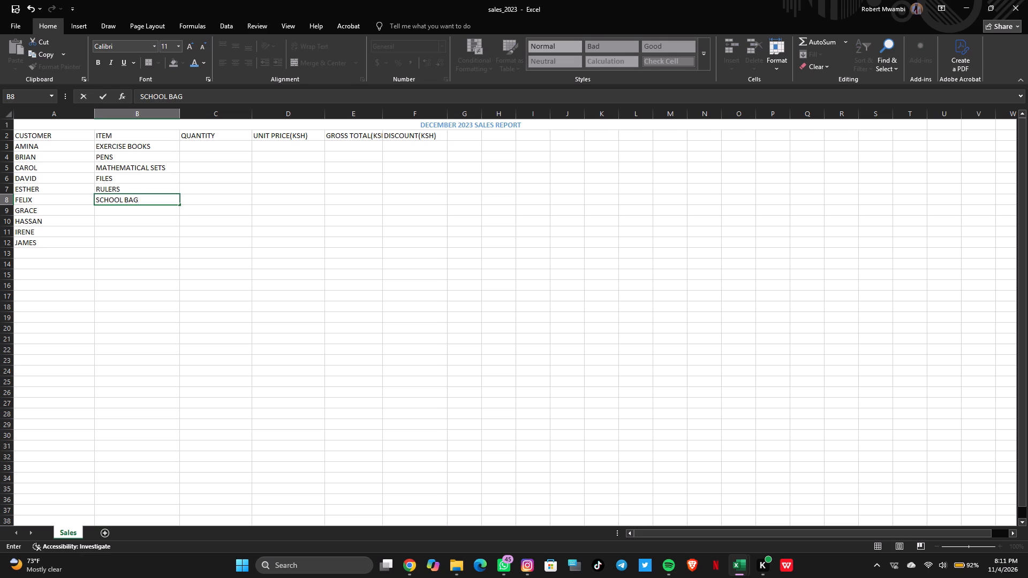
key("s")
key("Return")
type("PENCILS")
key("Return")
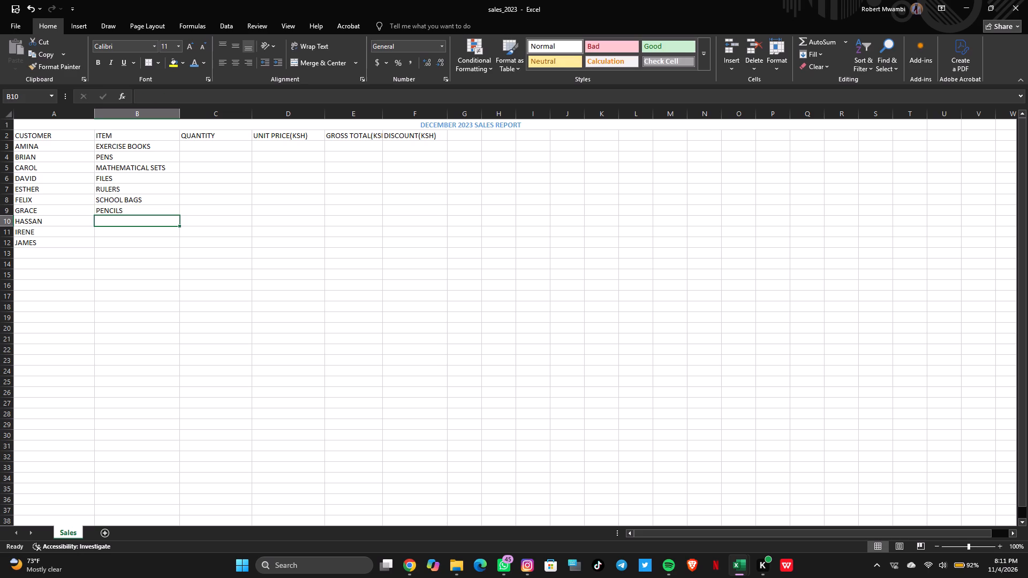
type("GEOMETRI")
type("CAL SETS")
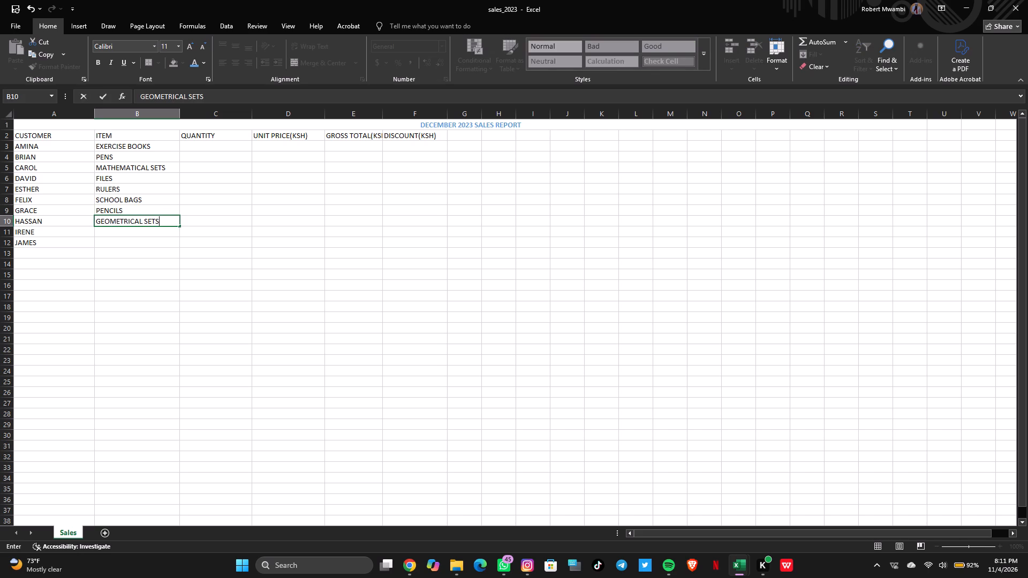
key("Return")
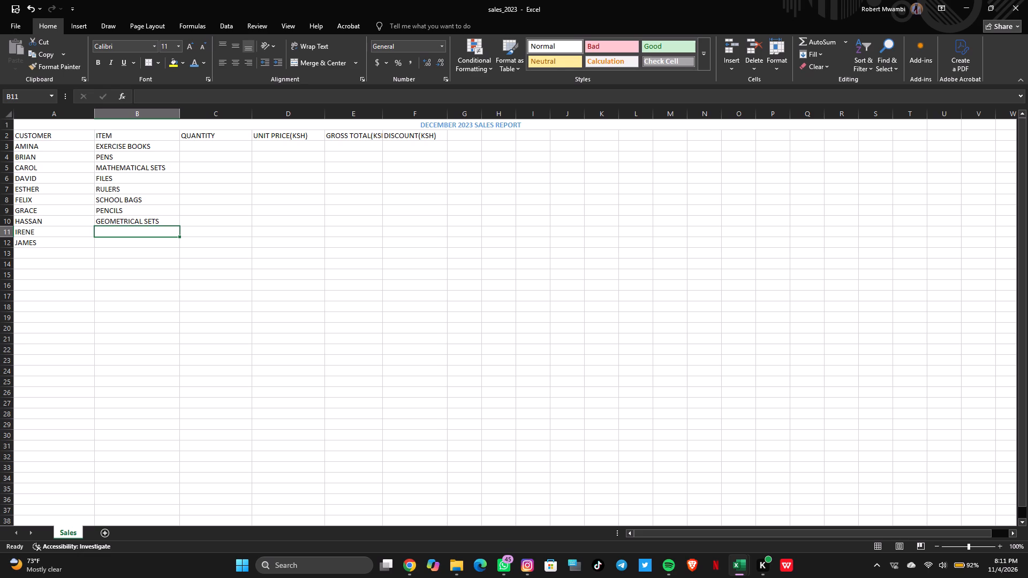
type("NOTEBOOKS")
key("Return")
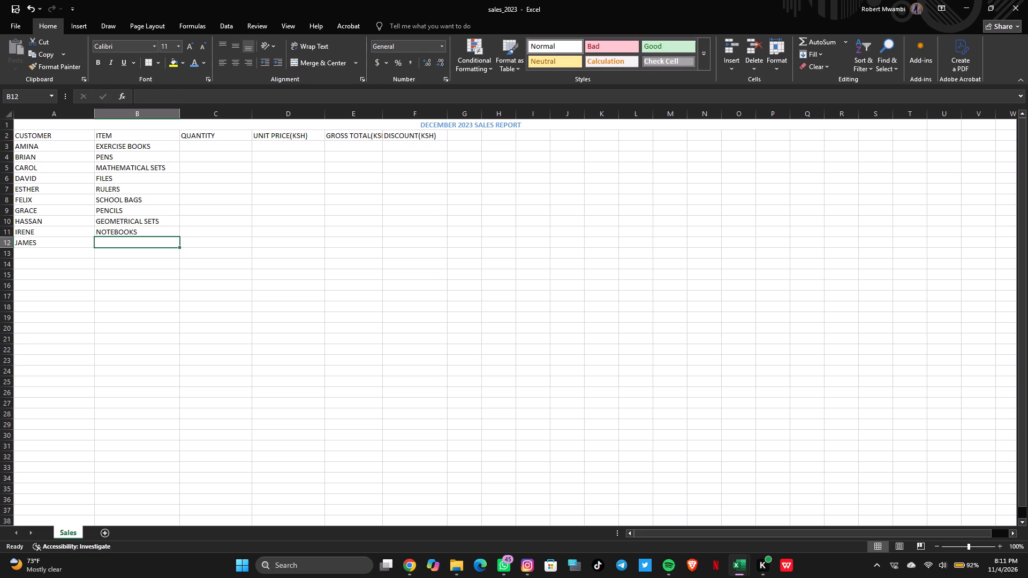
key("m")
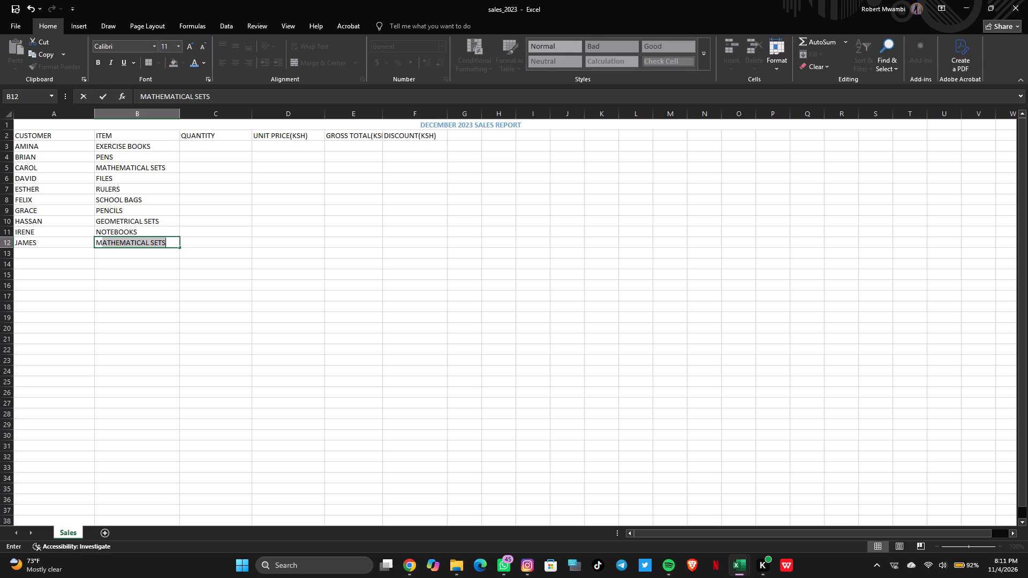
type("ARKERS")
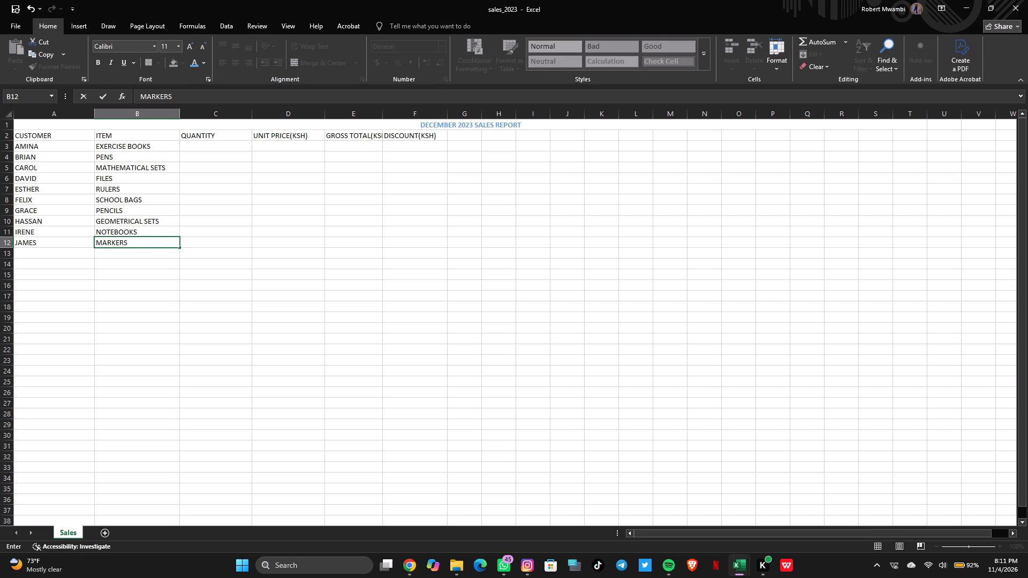
Enter the quantities 12, 20, 5, 10 and 15 down the QUANTITY column in cells C3 to C7.
left_click(195, 144)
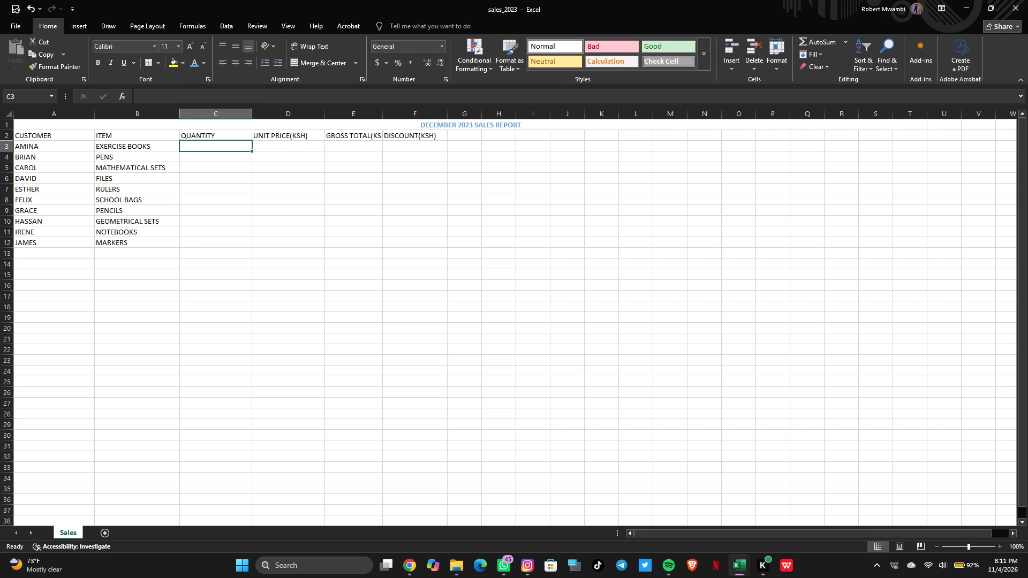
type("12")
key("Return")
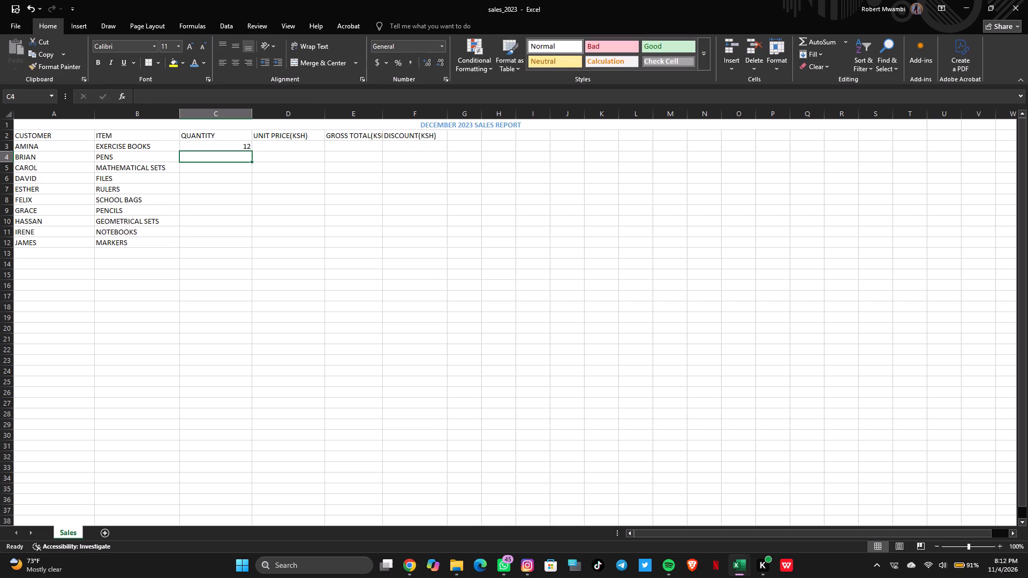
type("20")
key("Return")
key("5")
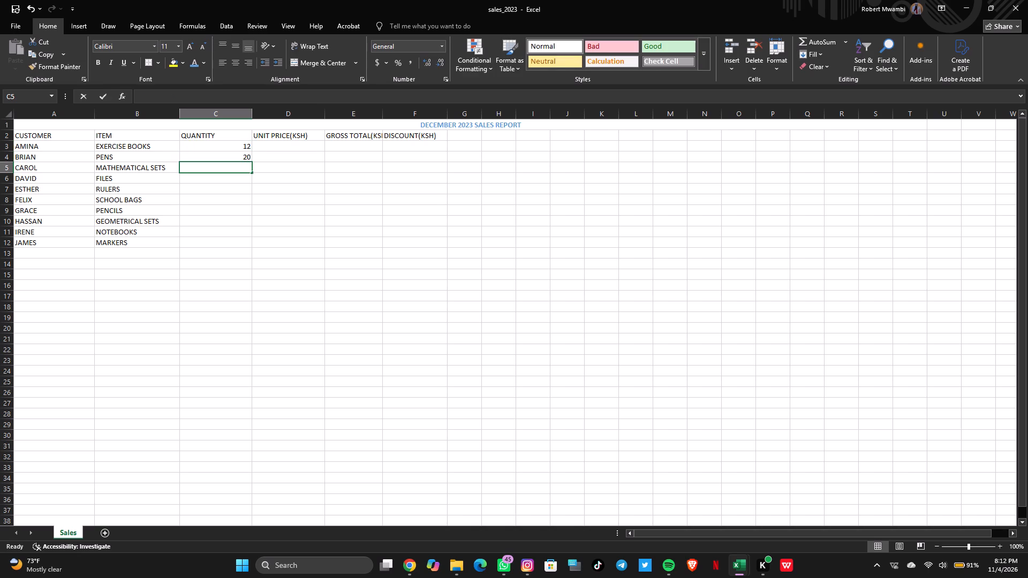
key("Return")
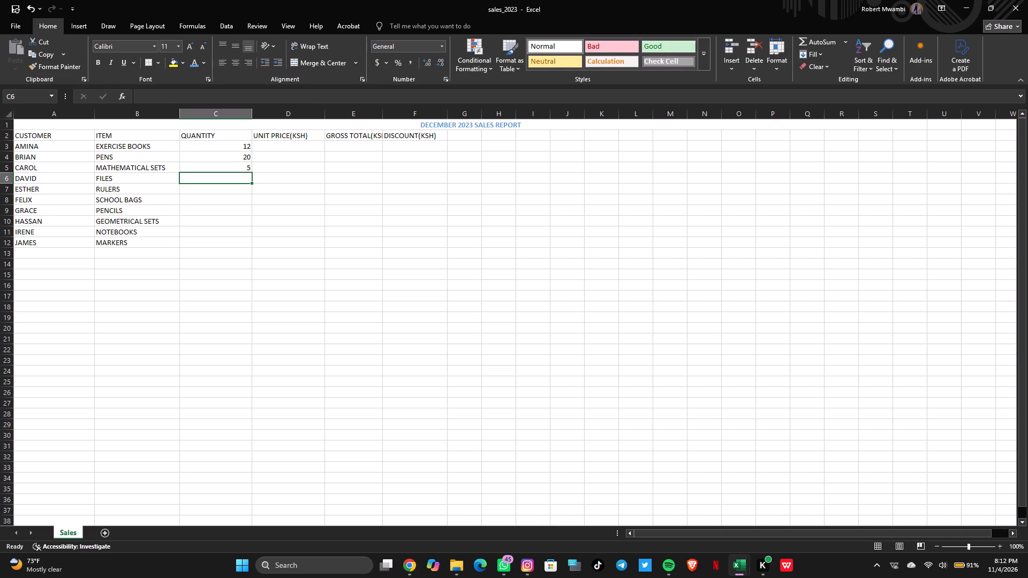
type("10")
key("Return")
type("15")
key("Return")
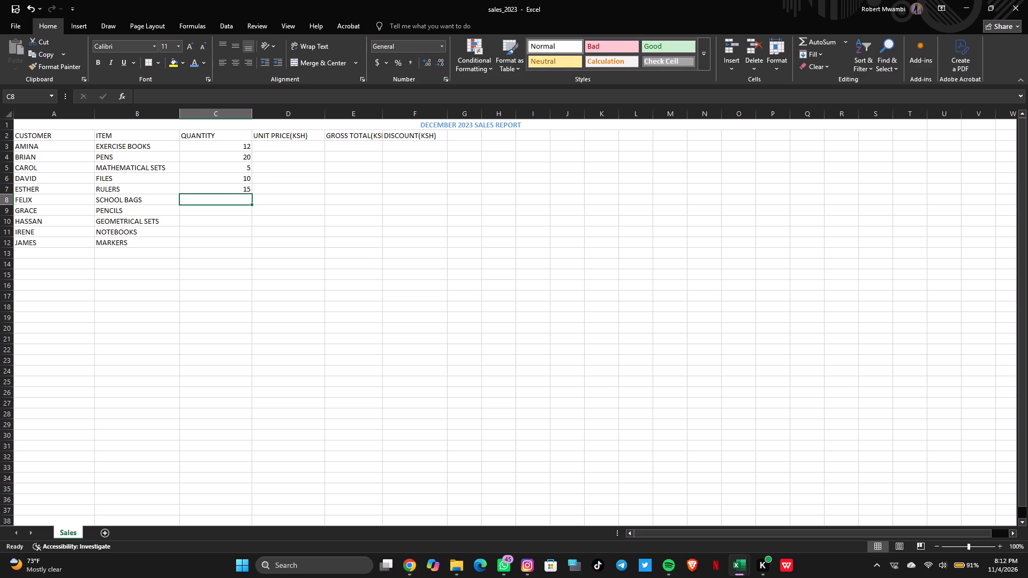
Continue the QUANTITY column with 3, 25, 4, 8 and 6 in cells C8 to C12.
key("3")
key("Return")
type("25")
key("Return")
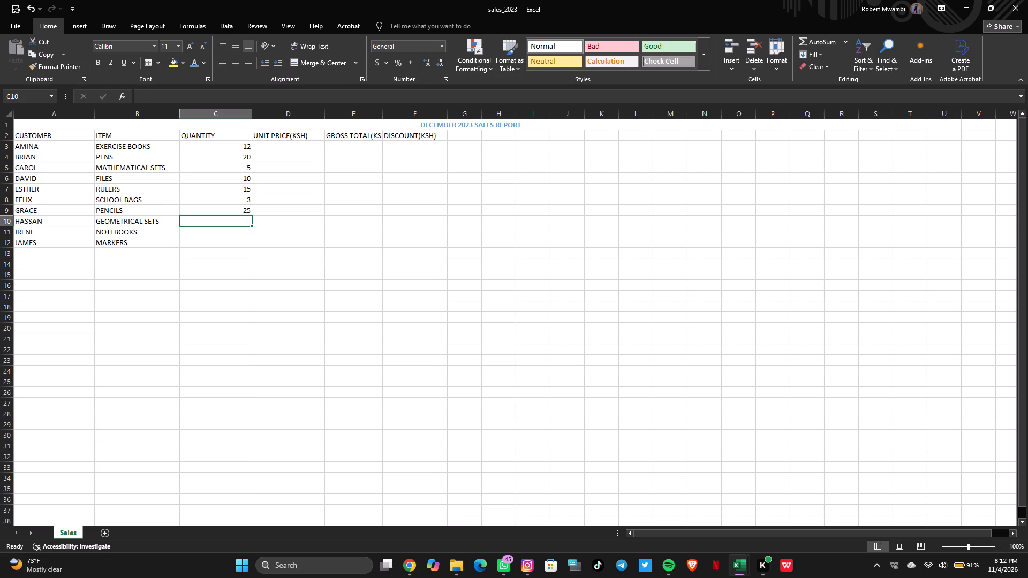
key("4")
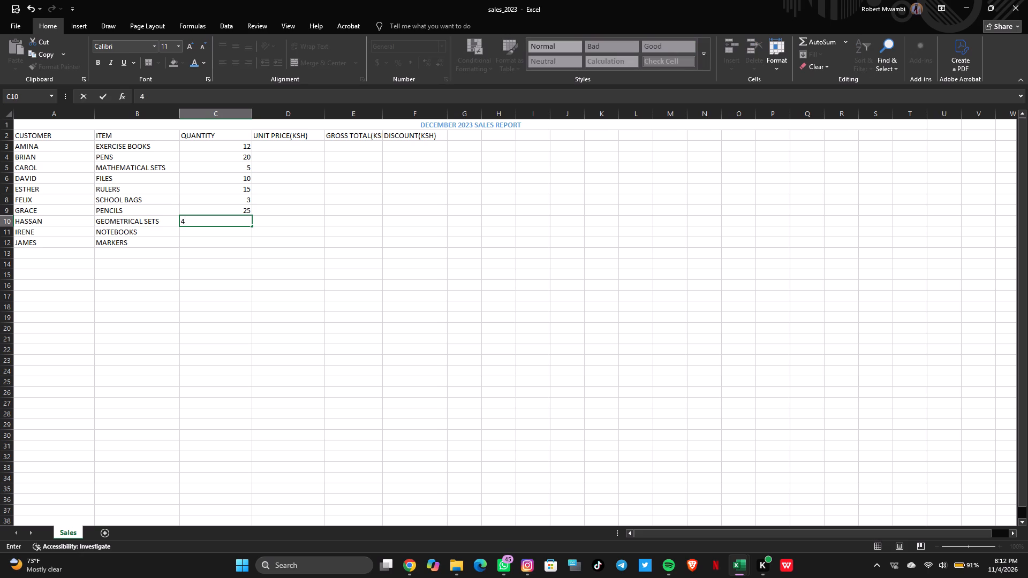
key("8")
key("BackSpace")
key("BackSpace")
key("BackSpace")
key("4")
key("Return")
key("8")
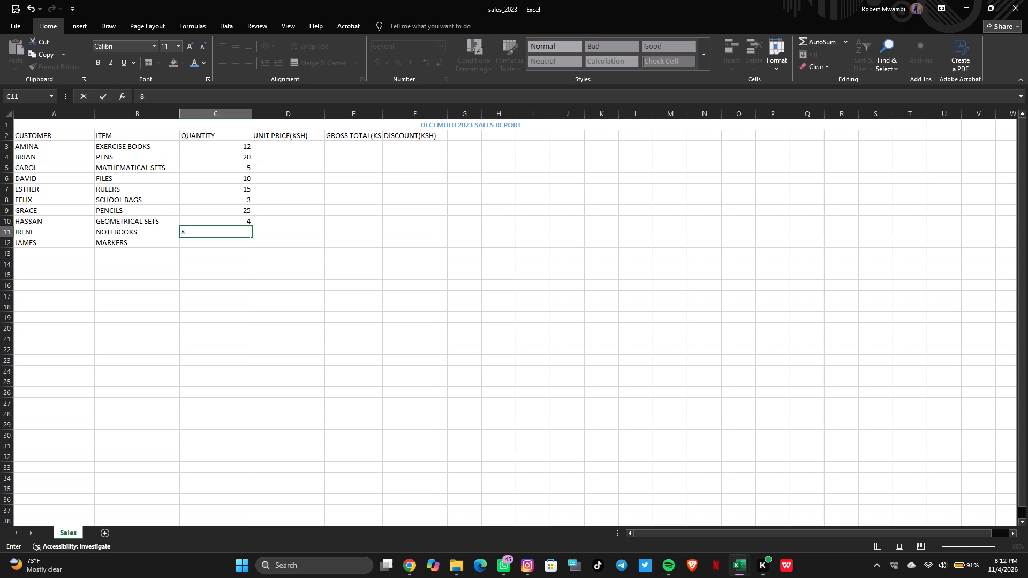
key("Return")
key("6")
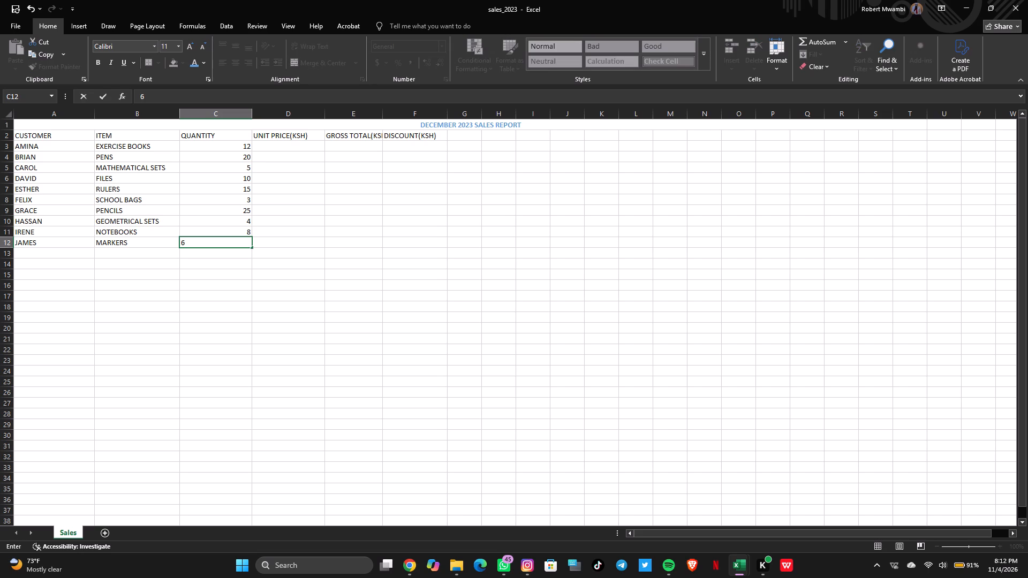
Enter the unit prices 80, 25, 150, 60 and 30 down the UNIT PRICE(KSH) column in cells D3 to D7.
left_click(290, 146)
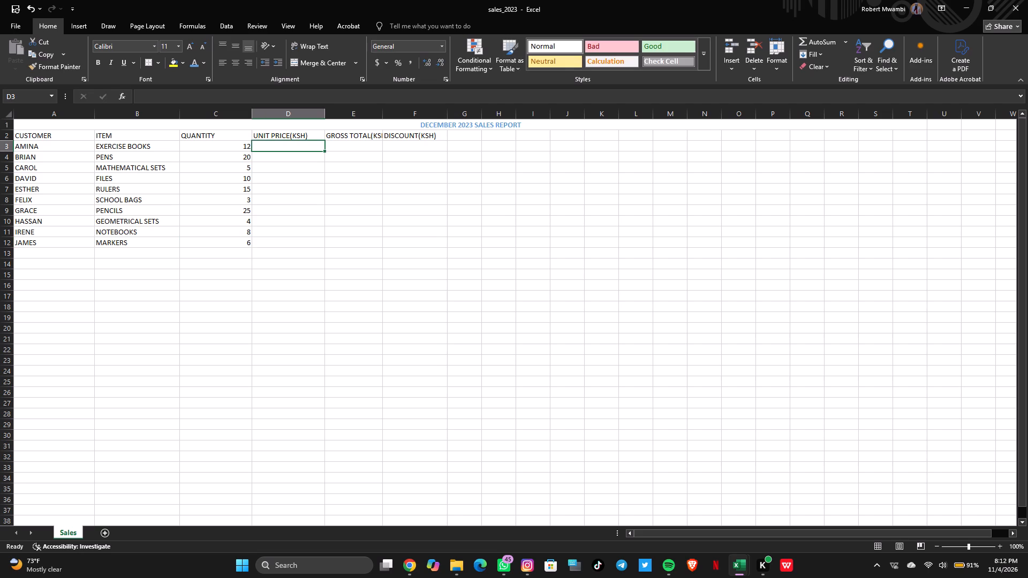
type("80")
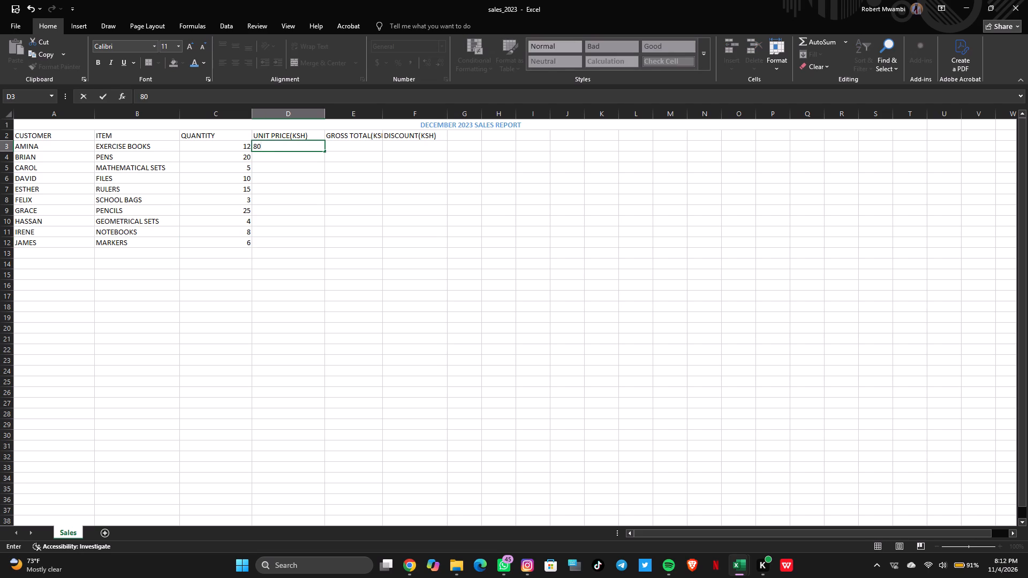
key("Return")
type("25")
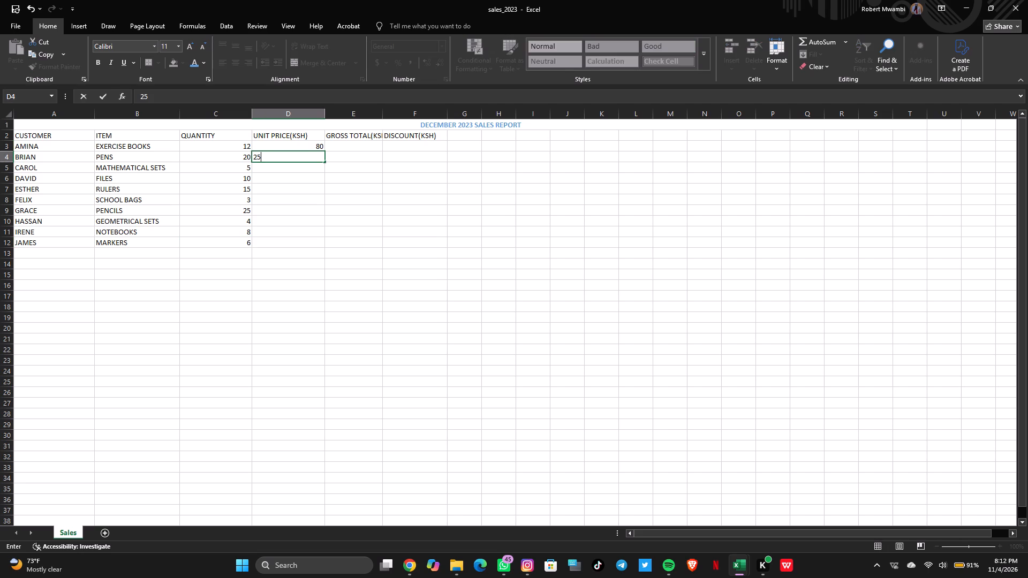
key("Return")
key("1")
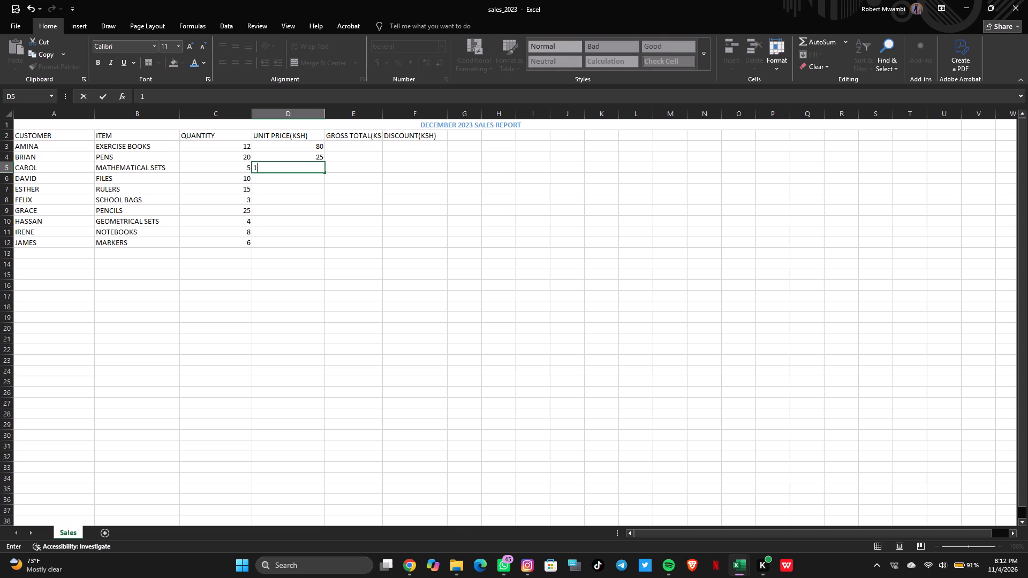
type("50")
key("Return")
type("60")
key("Return")
type("30")
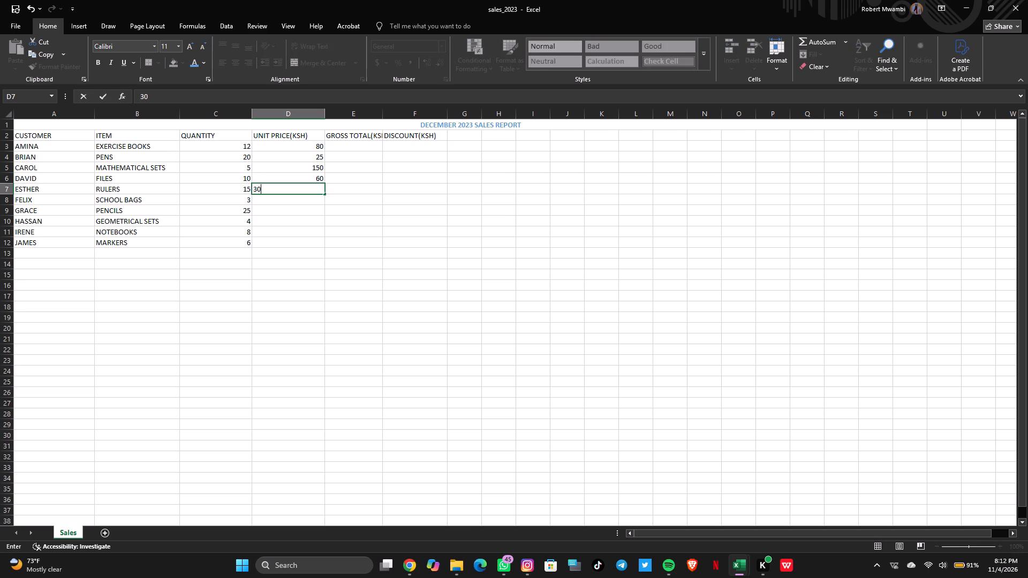
key("Return")
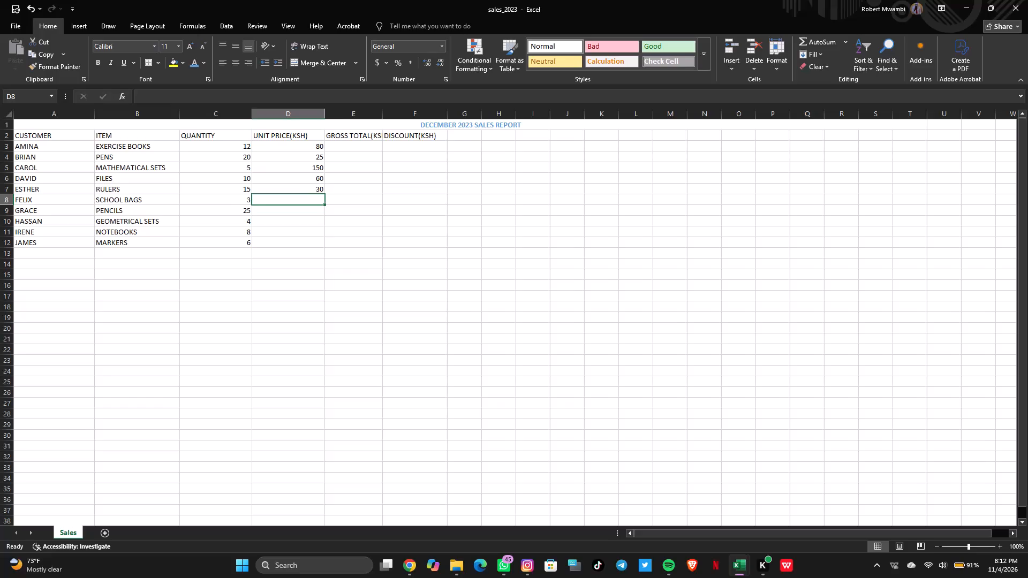
Continue the UNIT PRICE(KSH) column with 850, 15, 220, 120 and 90 in cells D8 to D12.
type("850")
key("Return")
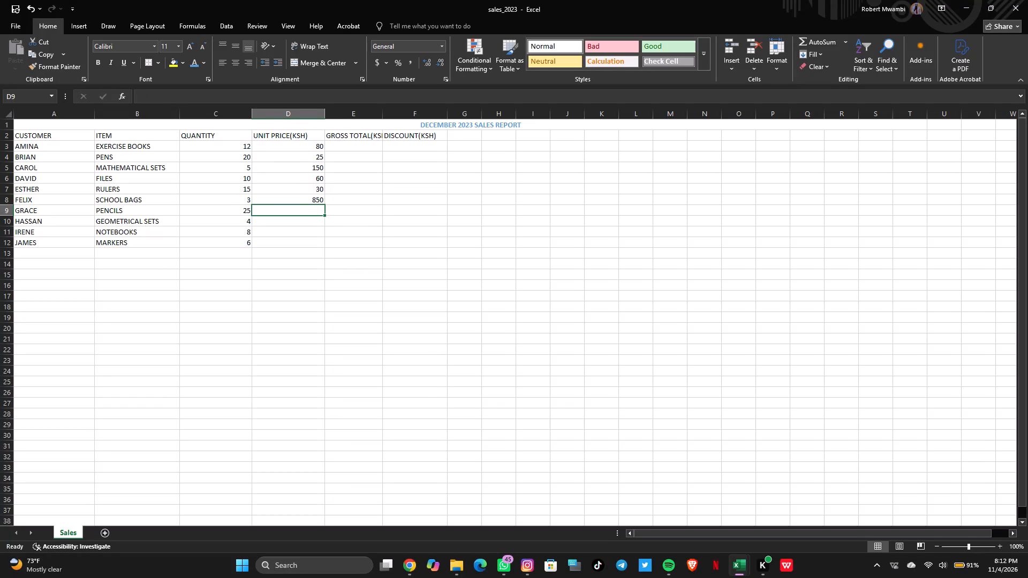
type("15")
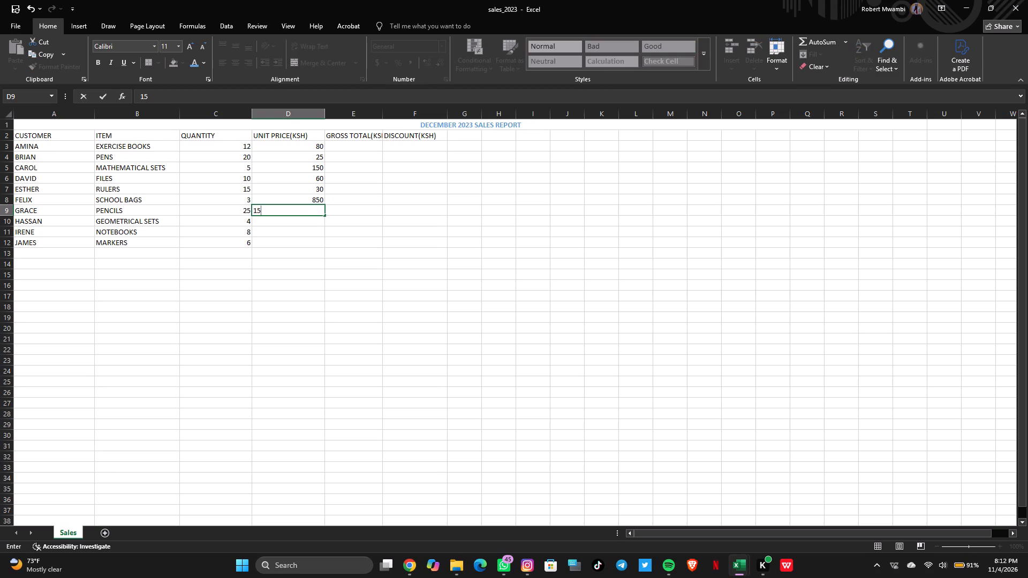
key("Return")
type("220")
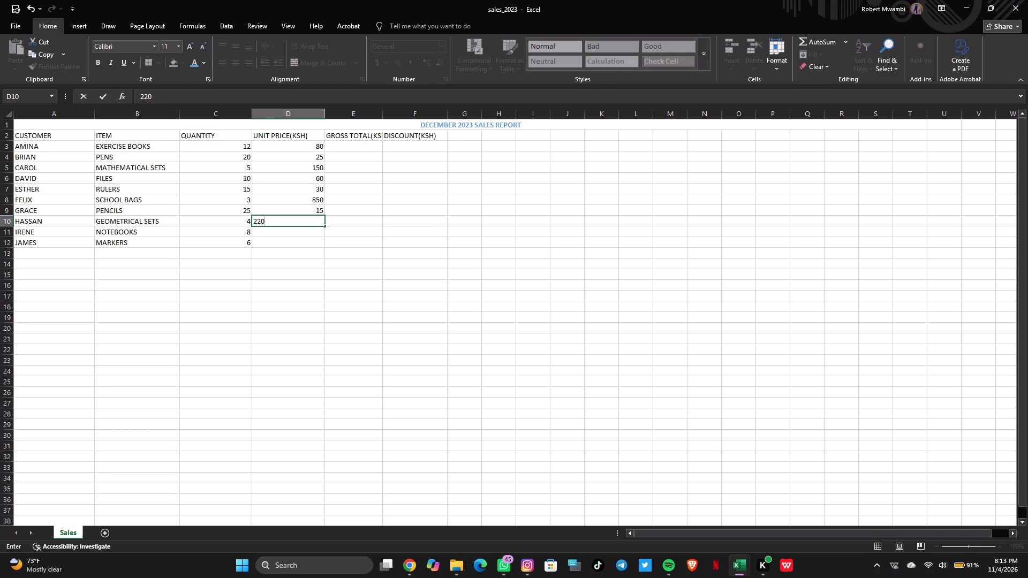
key("Return")
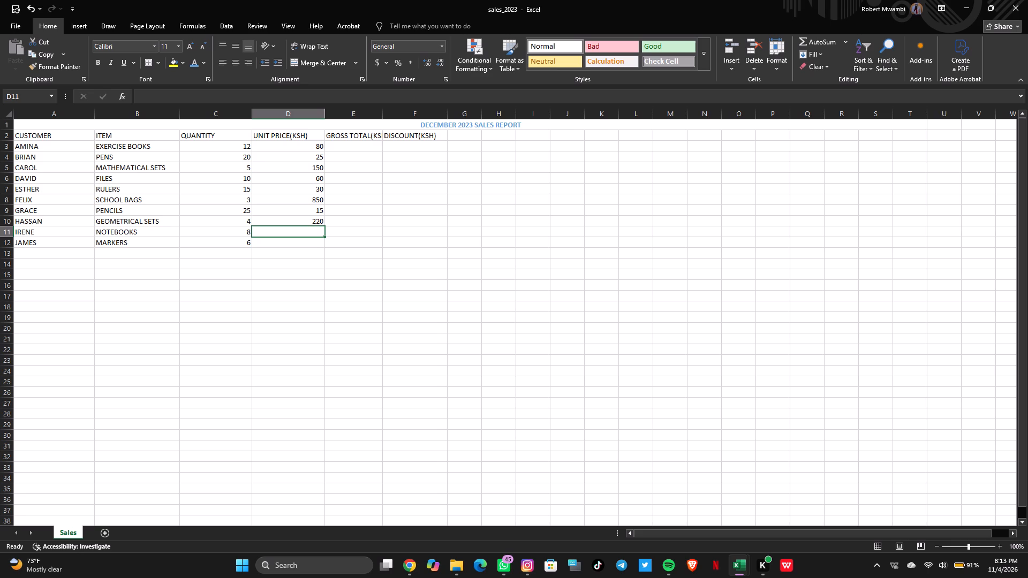
key("1")
type("20")
key("Return")
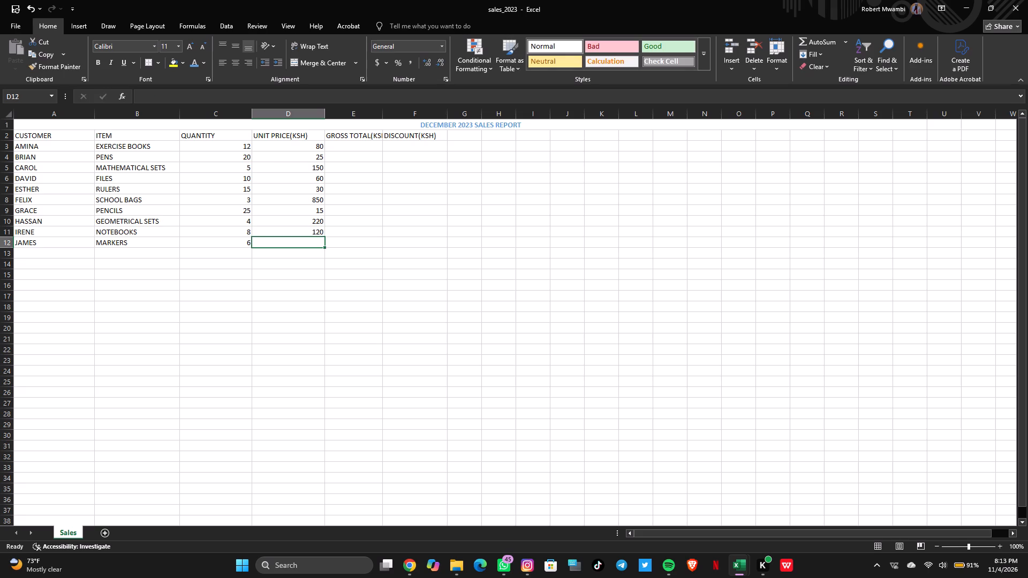
type("90")
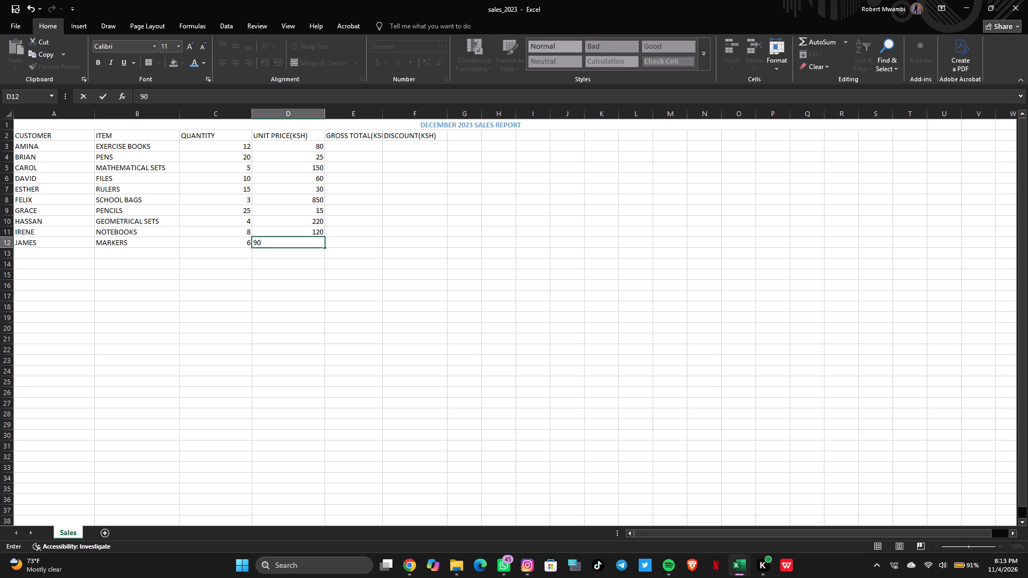
Calculate the first gross total in cell E3 with the formula =SUM(C3*D3), multiplying quantity by unit price.
left_click(350, 148)
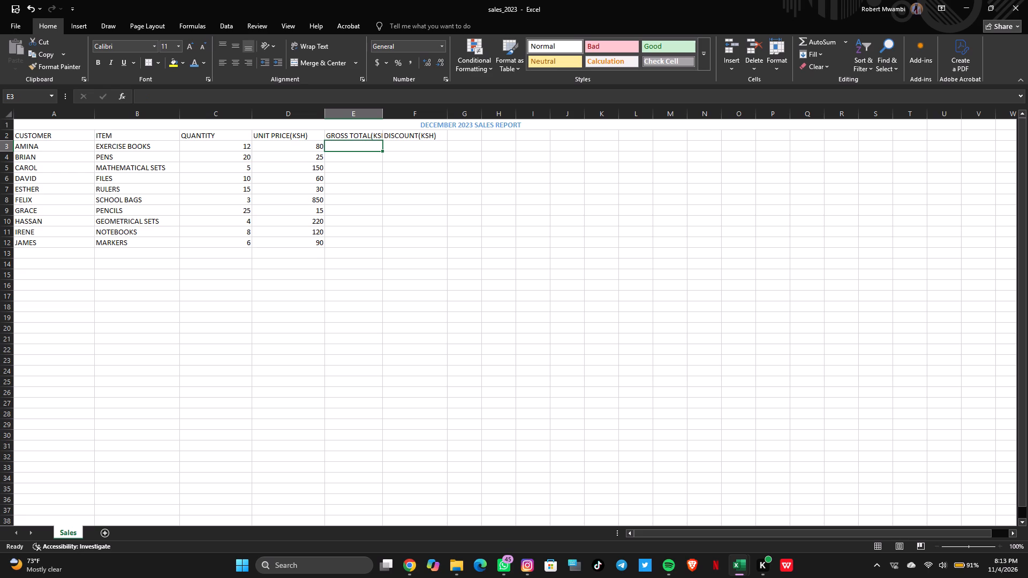
key("equal")
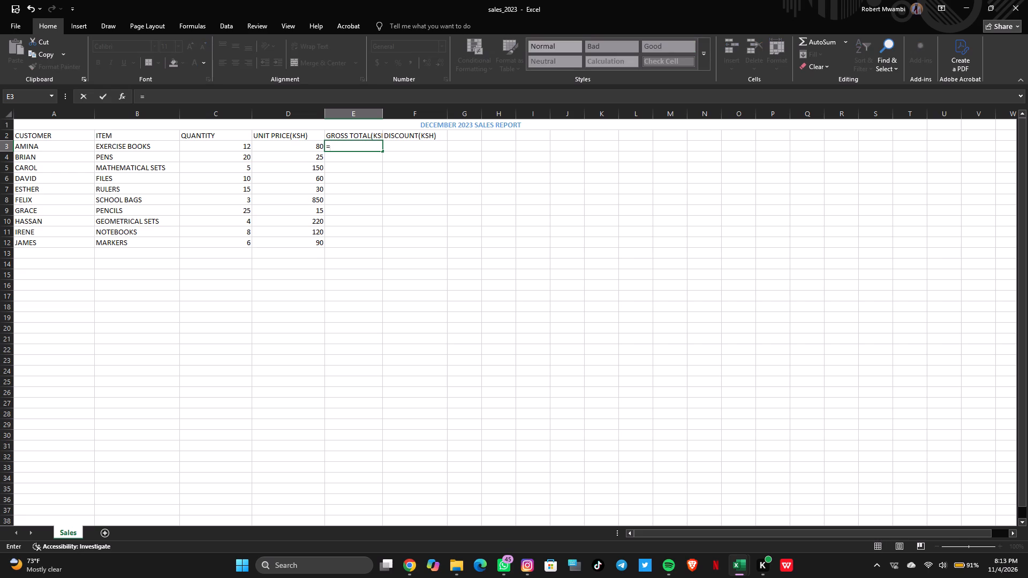
type("SU")
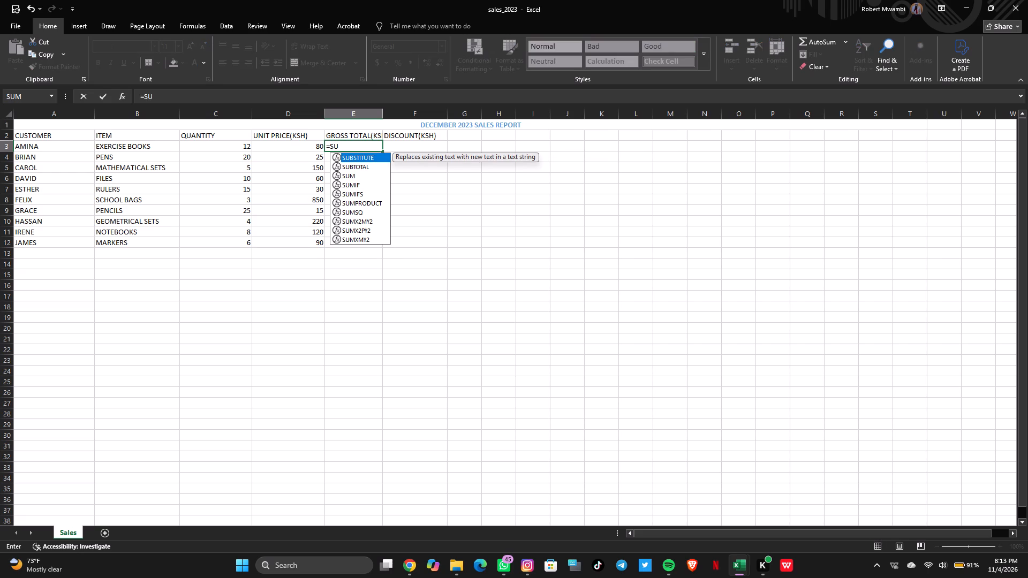
key("m")
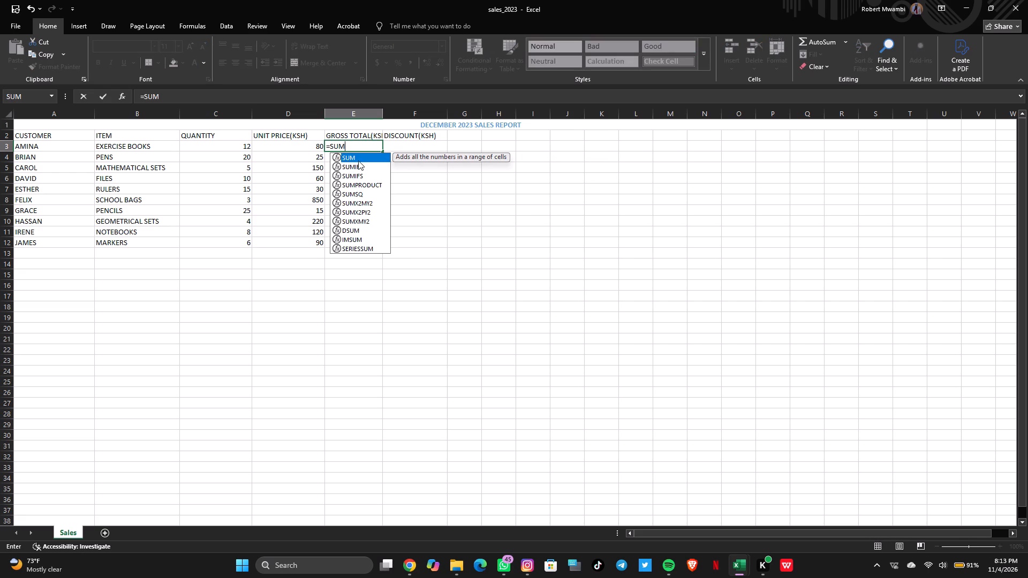
double_click(360, 159)
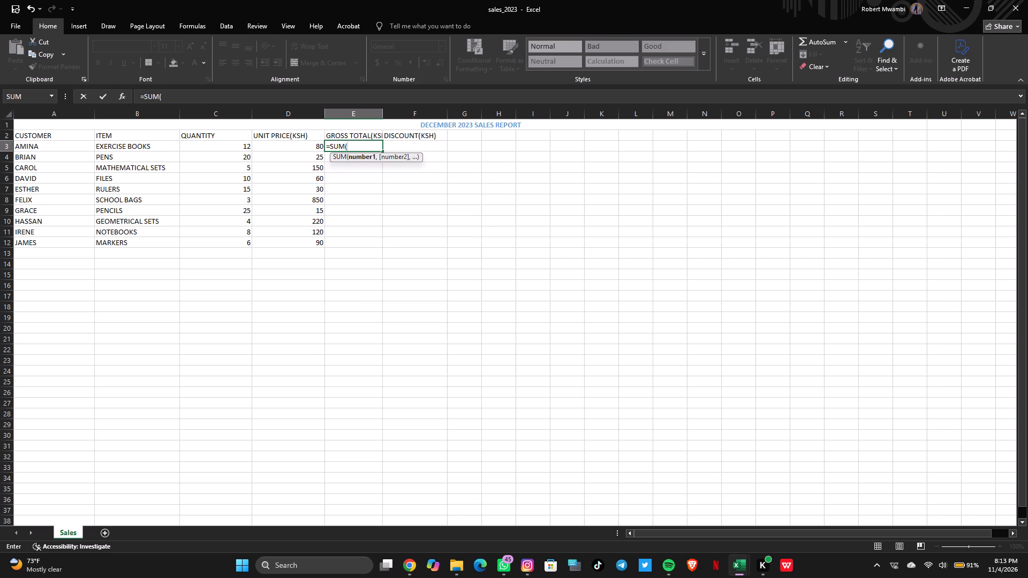
type("12")
key("shift+asterisk")
key("BackSpace")
key("BackSpace")
key("BackSpace")
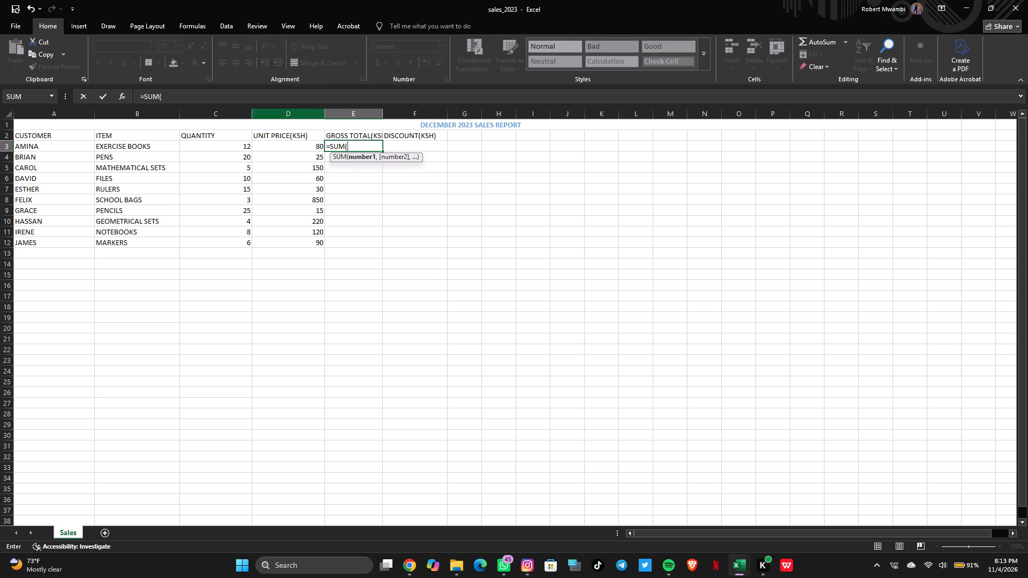
left_click(232, 148)
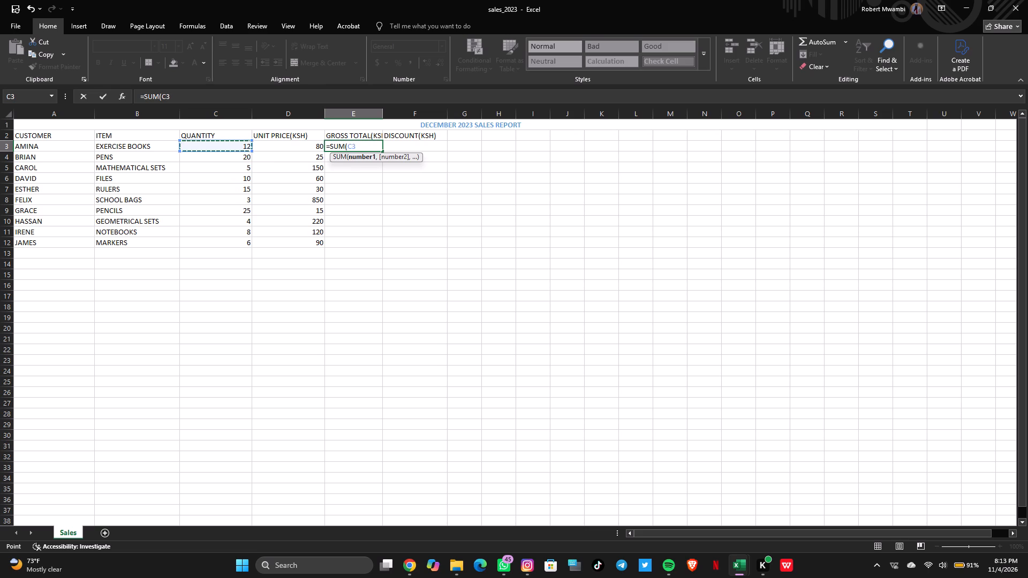
key("shift+asterisk")
left_click(306, 149)
key("Return")
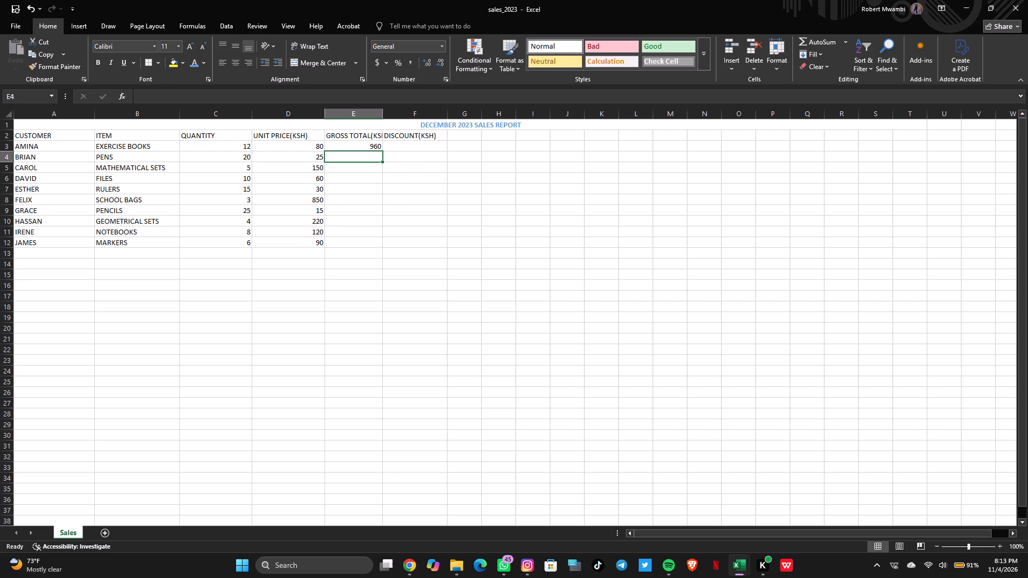
Fill the gross total formula from E3 down to E12 for the remaining customers, and select cell F3 under DISCOUNT(KSH).
left_click(362, 148)
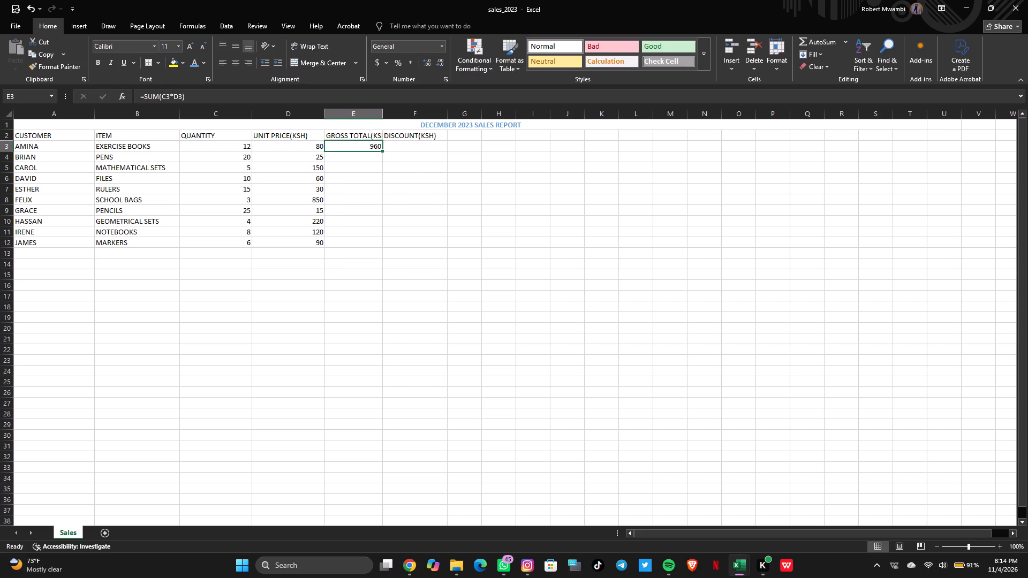
left_click_drag(382, 151, 384, 226)
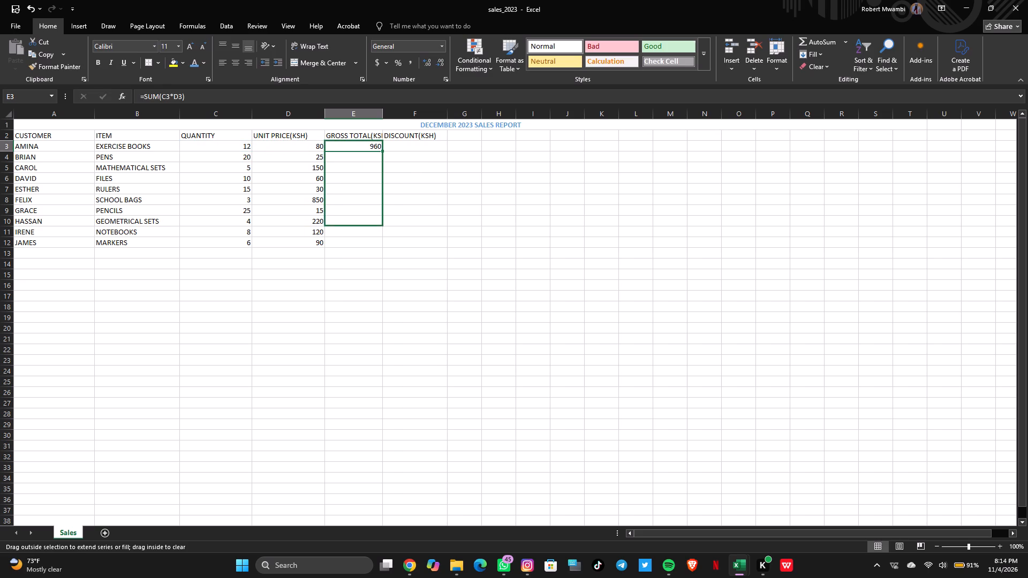
left_click_drag(384, 226, 383, 244)
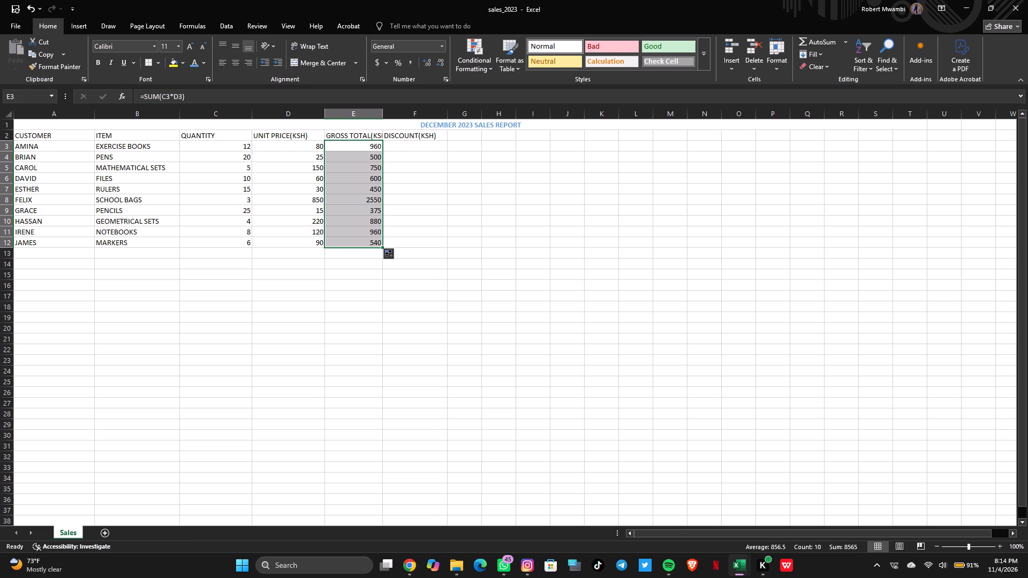
left_click(403, 149)
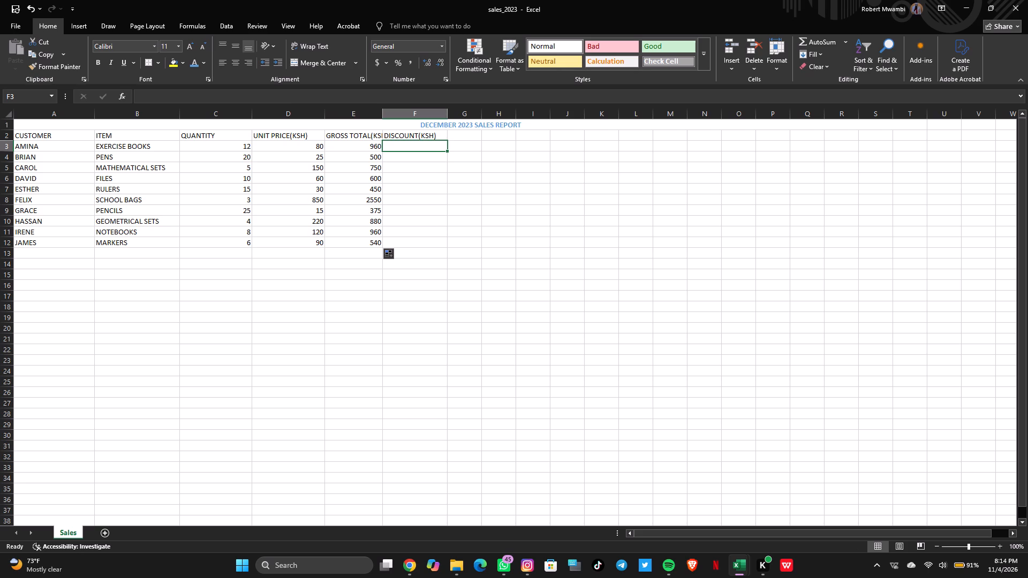
Restore the workbook window from full screen, move it toward the middle of the desktop and enlarge it to show columns A to M.
left_click(992, 12)
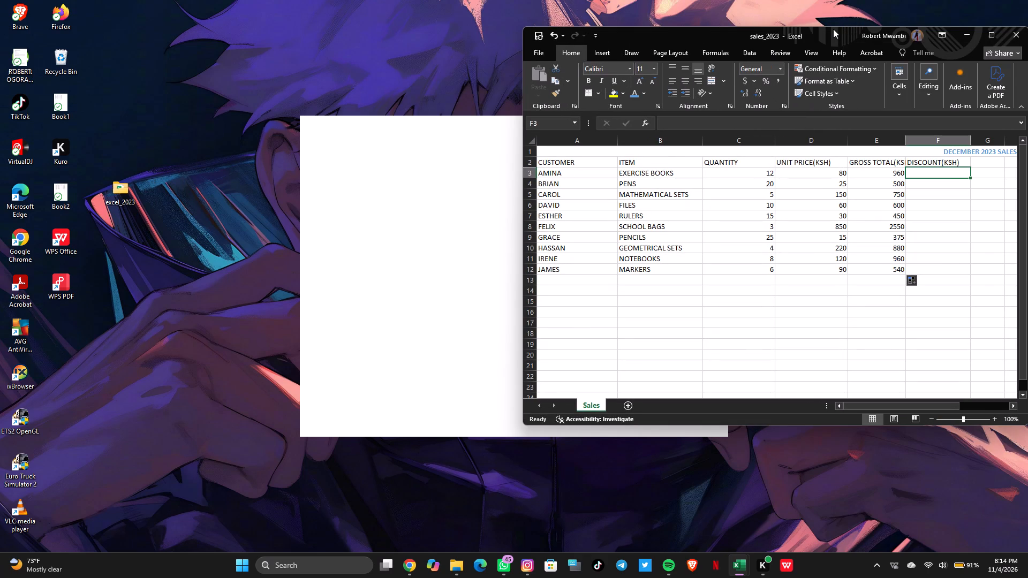
left_click_drag(833, 29, 722, 17)
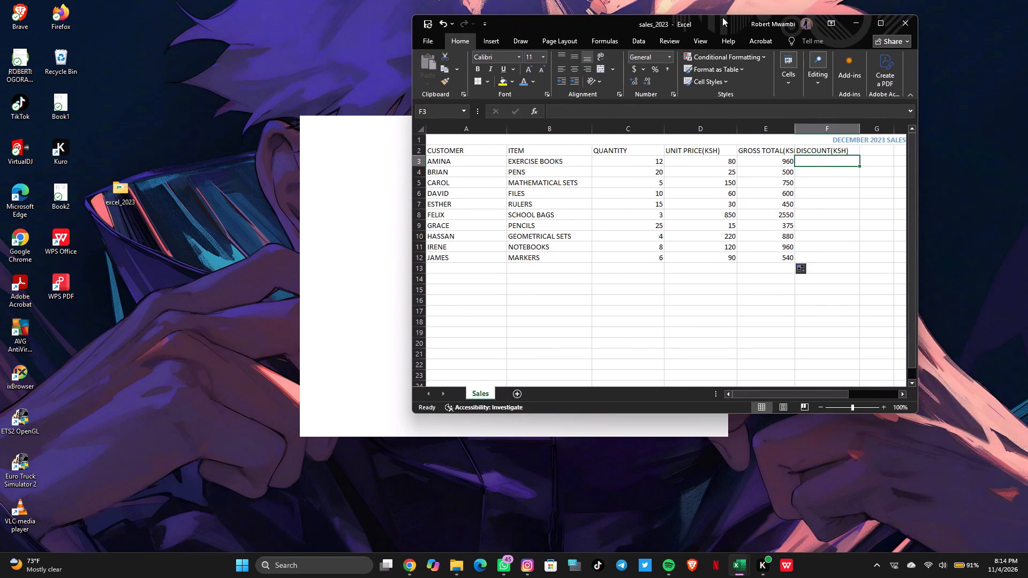
left_click_drag(722, 17, 552, 73)
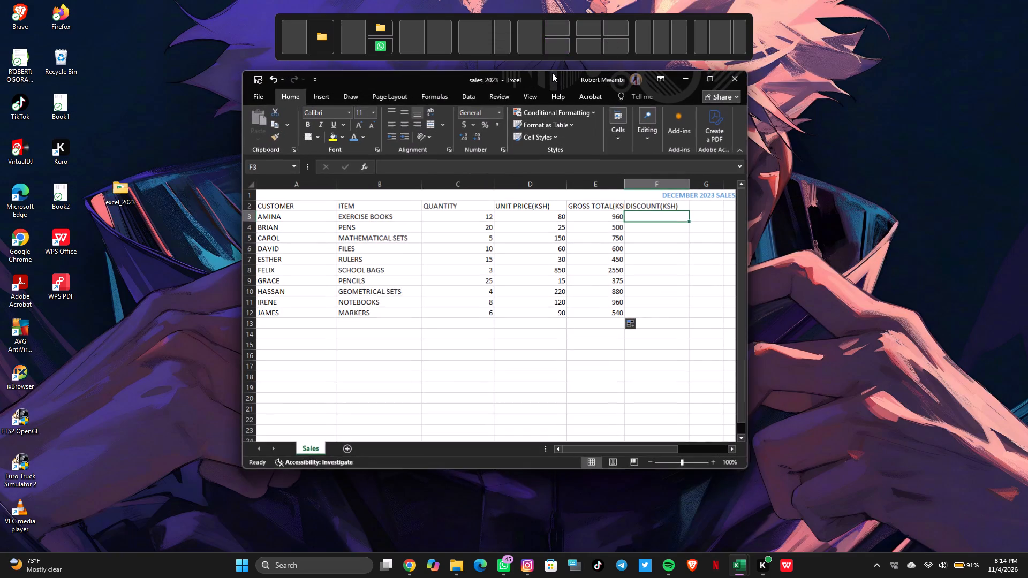
left_click_drag(552, 73, 550, 89)
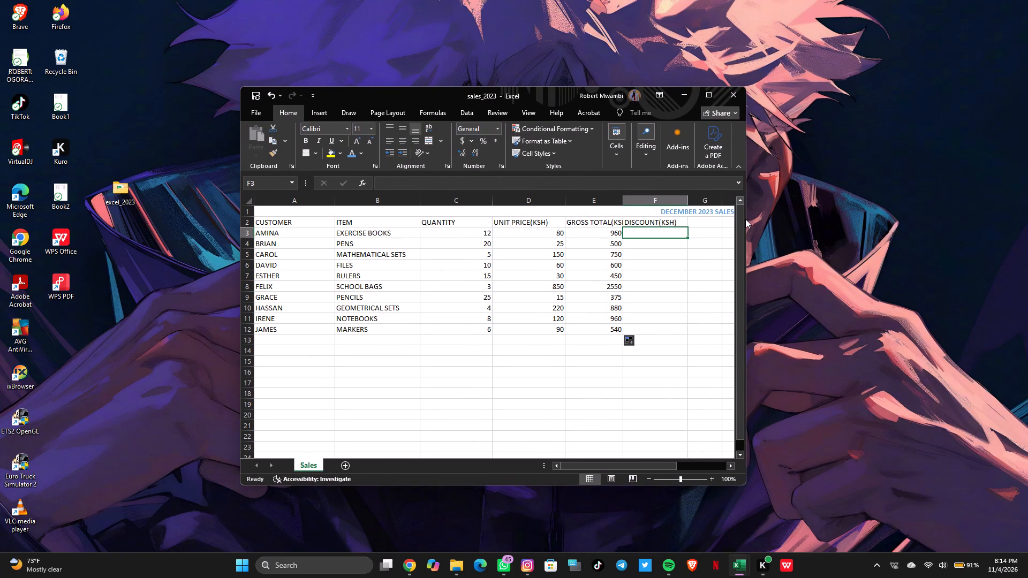
left_click_drag(749, 219, 832, 242)
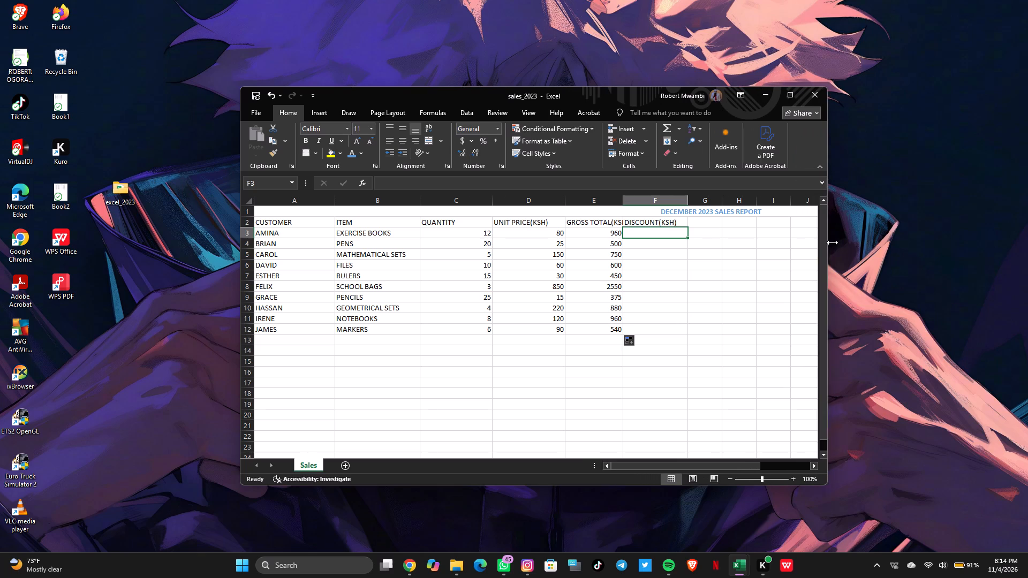
left_click_drag(832, 242, 840, 245)
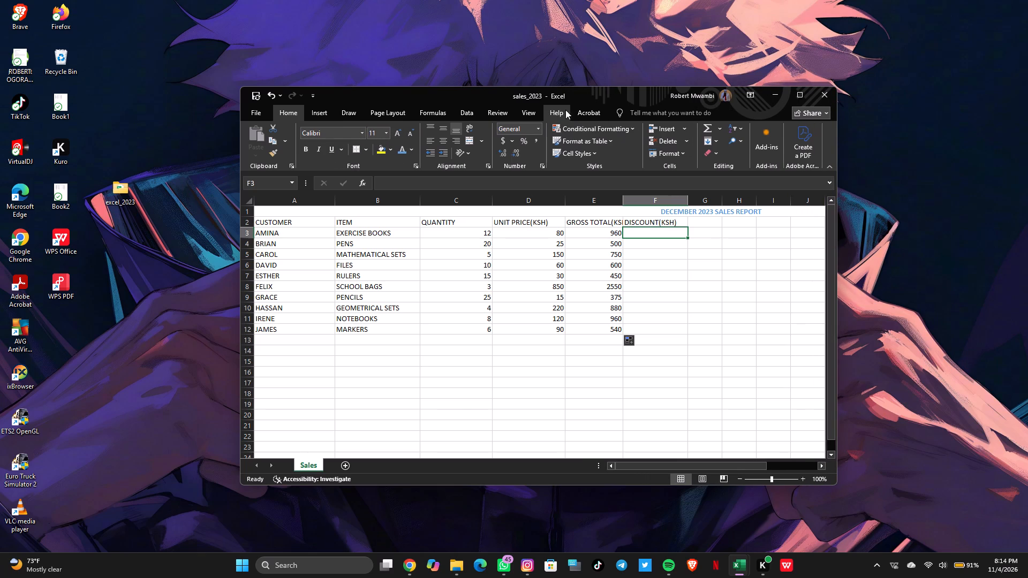
left_click_drag(479, 87, 471, 60)
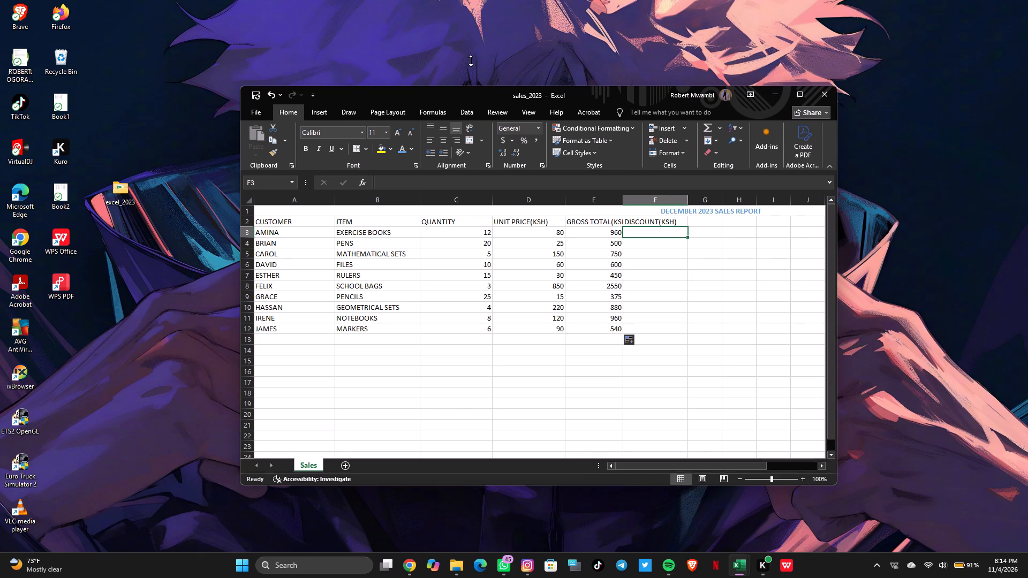
left_click_drag(471, 60, 467, 46)
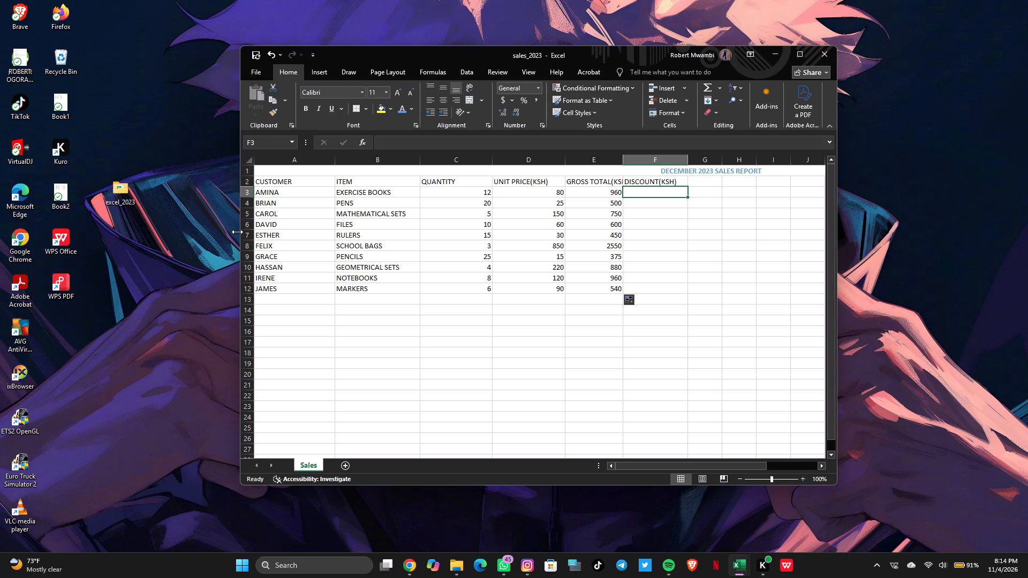
left_click_drag(237, 232, 146, 230)
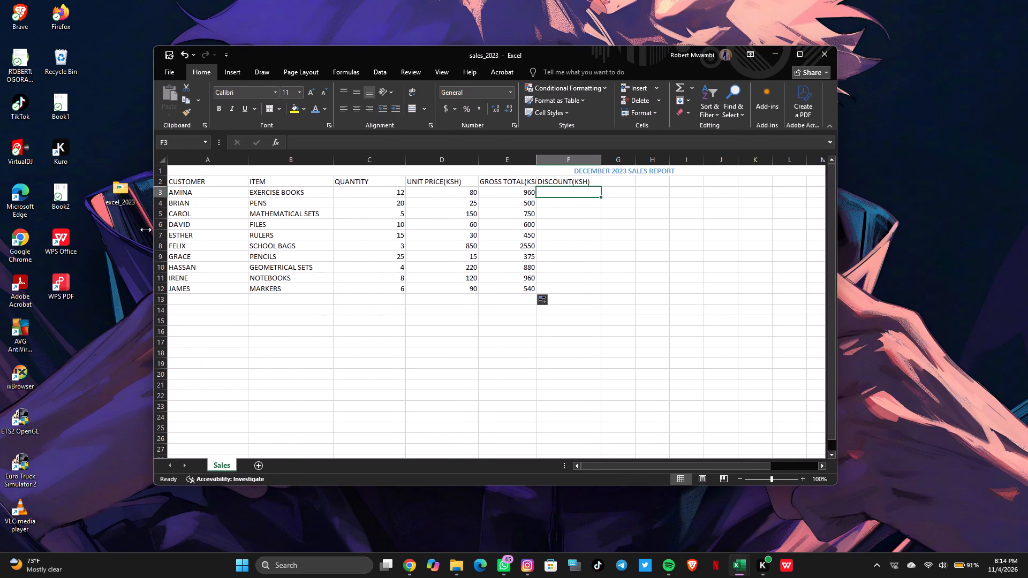
left_click_drag(146, 230, 124, 234)
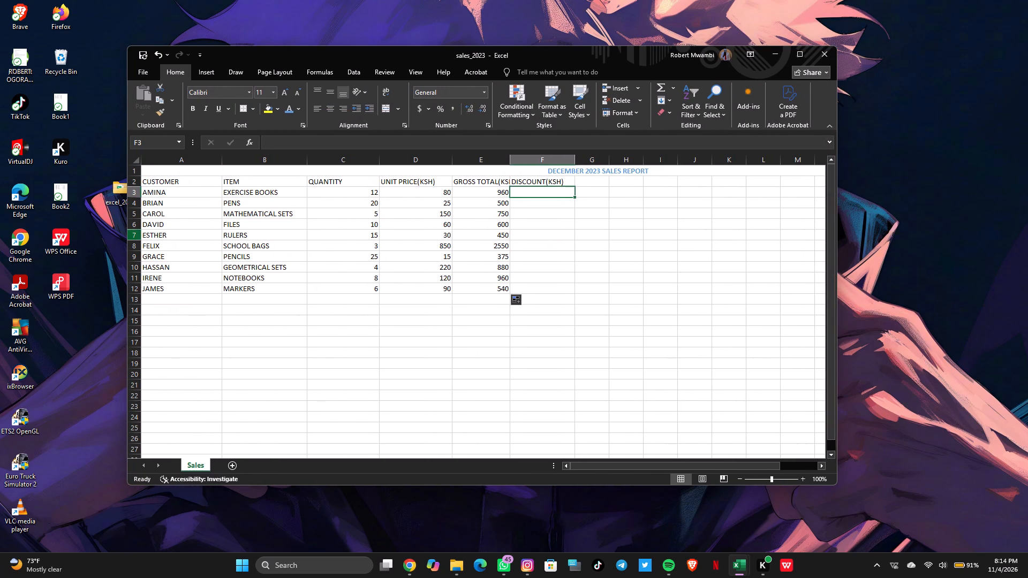
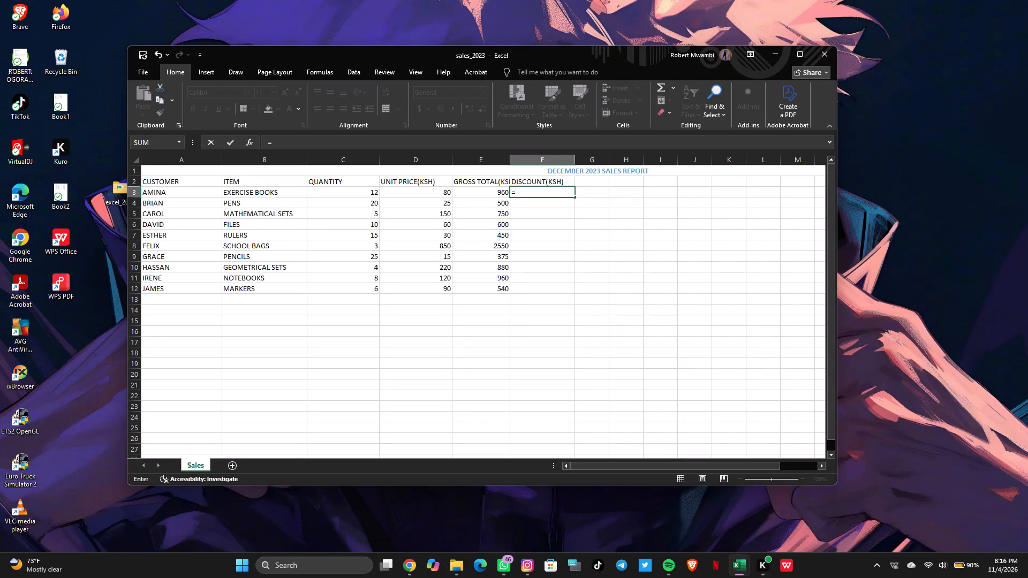
Calculate the first discount in cell F3 as 10% of the gross total with the formula =E3*10%.
type("E3")
key("shift+asterisk")
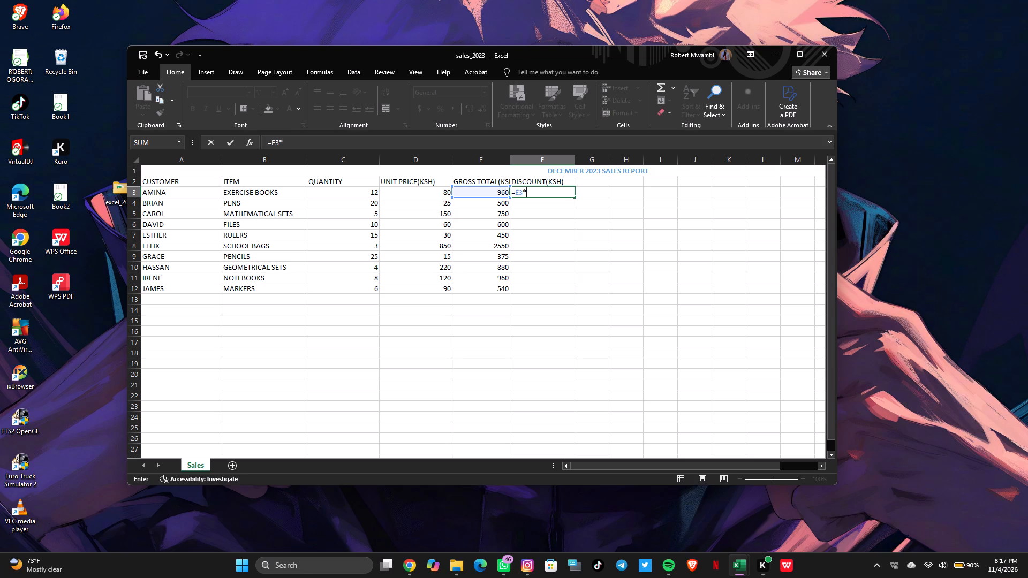
type("10")
key("shift+percent")
key("Return")
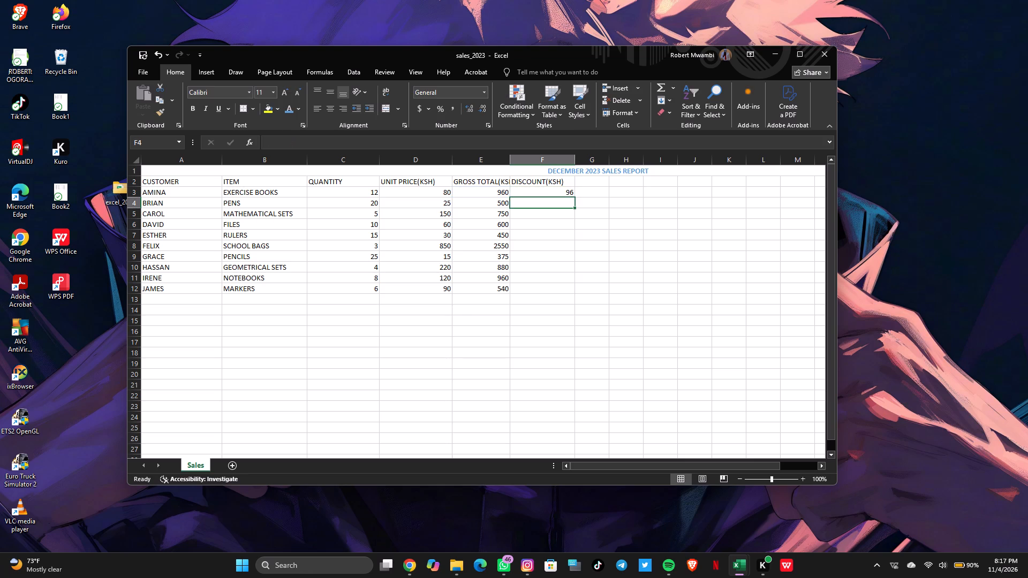
Fill the discount formula from F3 down to F12 for the remaining customers.
left_click(564, 192)
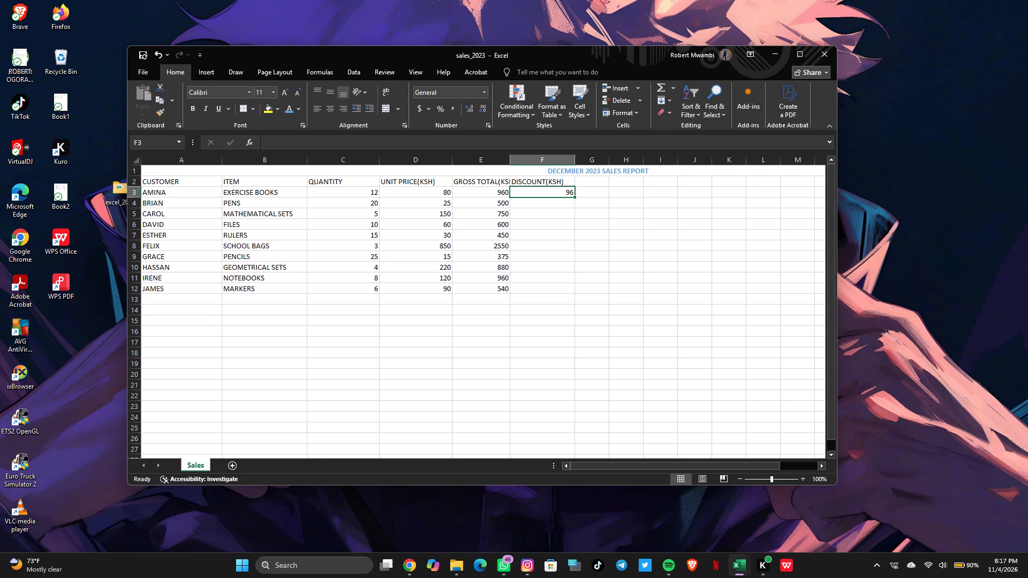
left_click_drag(573, 196, 571, 272)
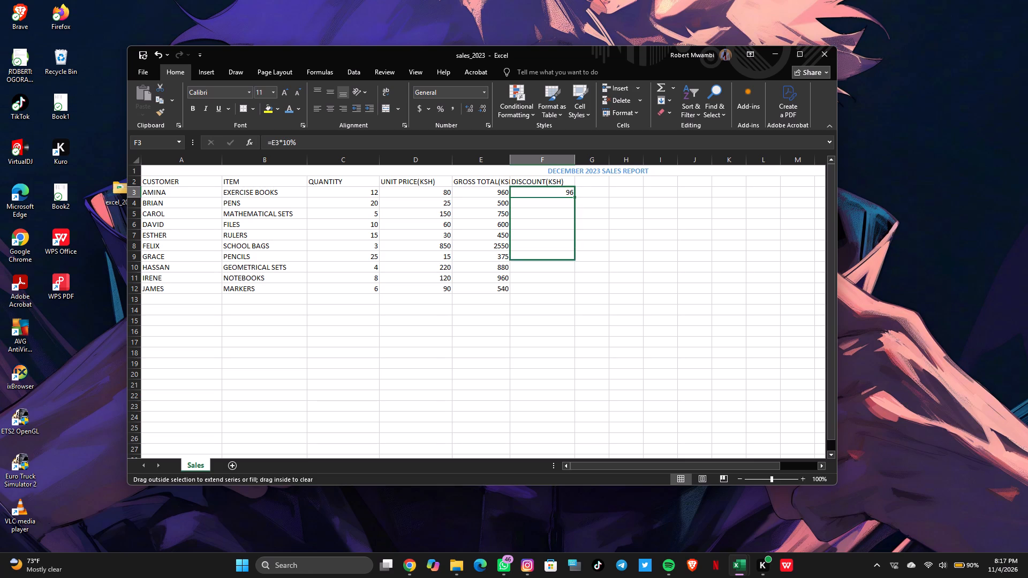
left_click_drag(571, 272, 571, 292)
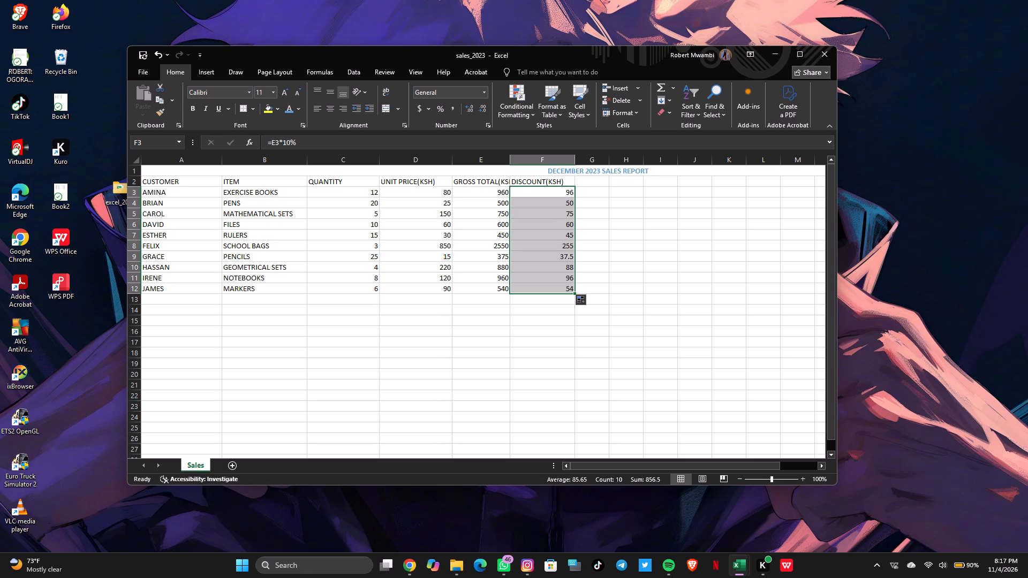
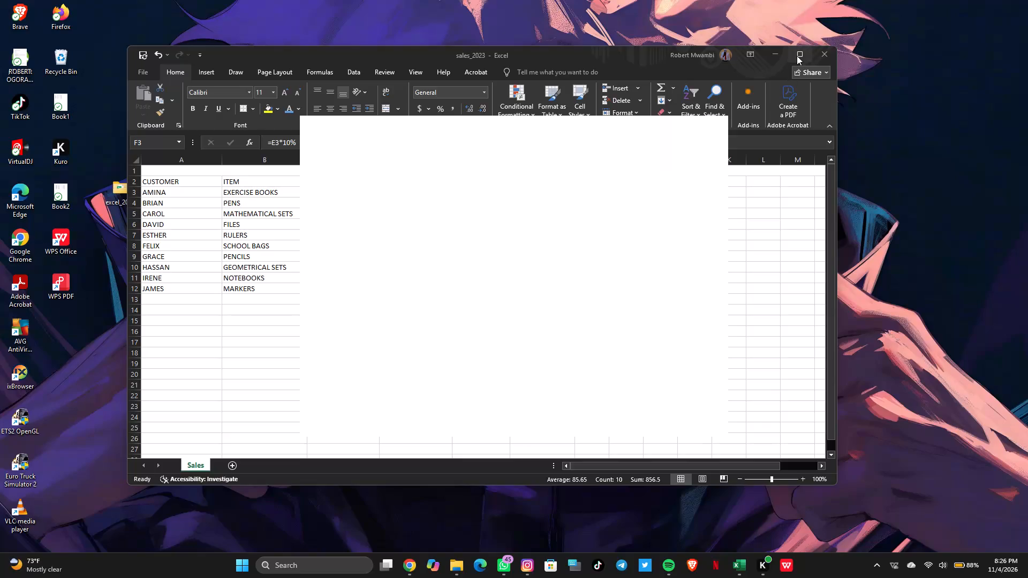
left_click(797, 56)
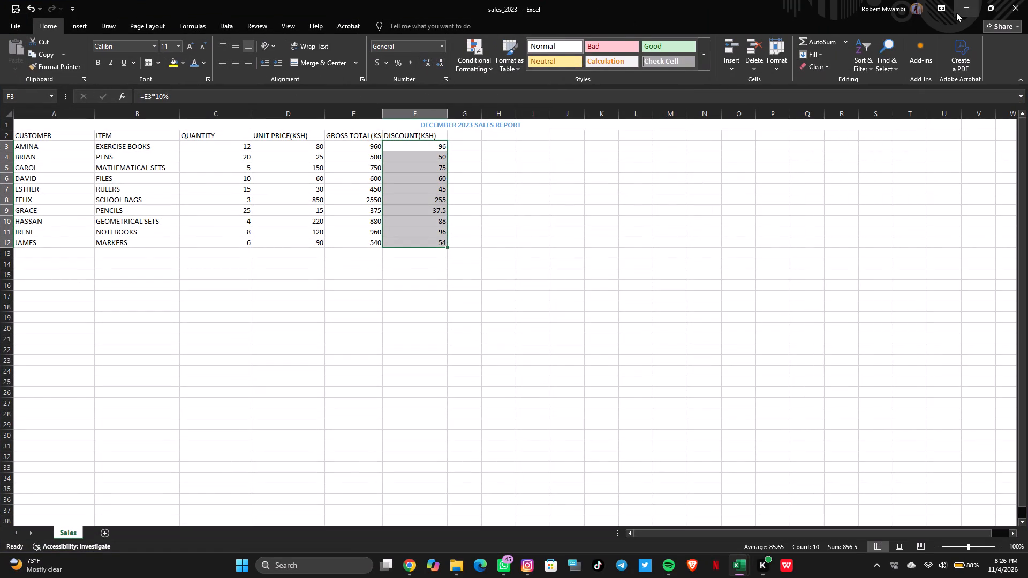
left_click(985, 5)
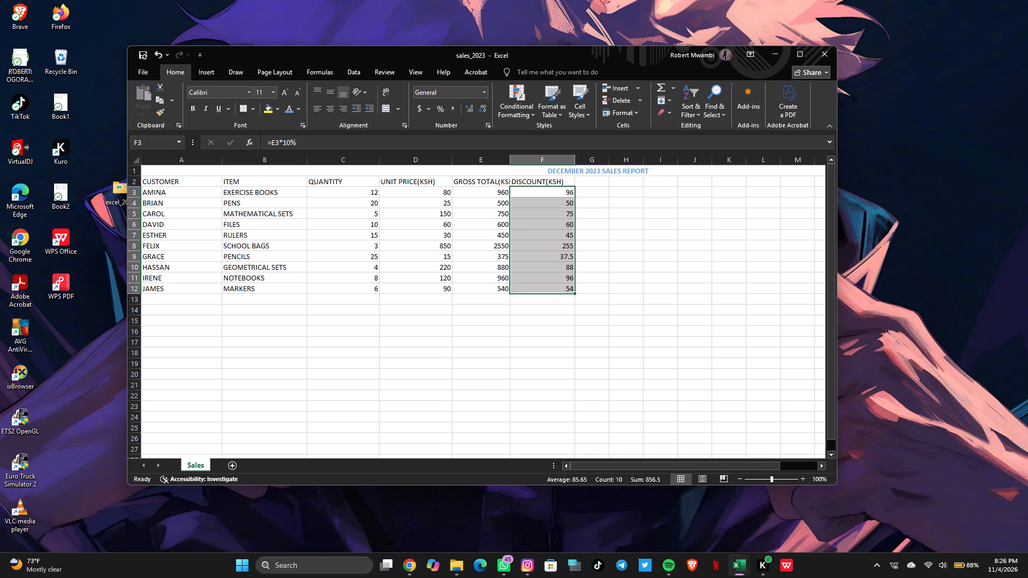
Widen the empty column G beside the discounts until it is slightly wider than the DISCOUNT(KSH) column.
left_click_drag(607, 158, 619, 173)
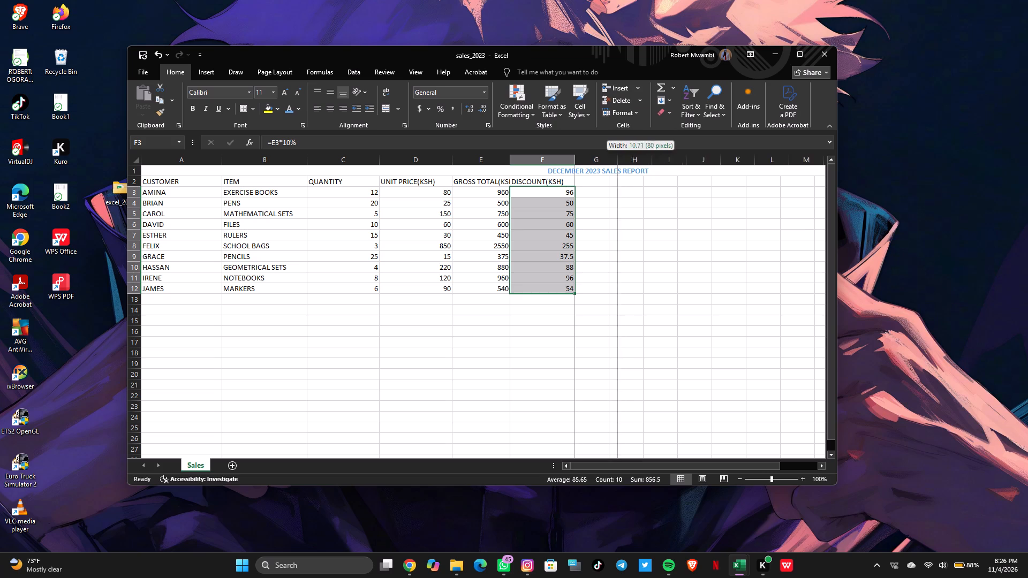
left_click_drag(619, 173, 642, 196)
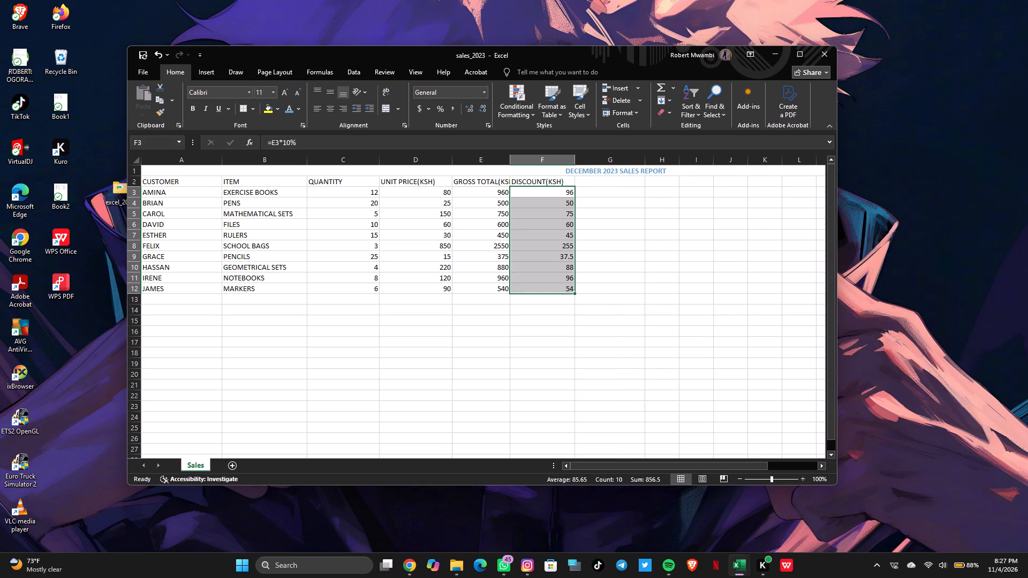
Select cell G2 in the heading row, next to the DISCOUNT(KSH) heading.
left_click(609, 181)
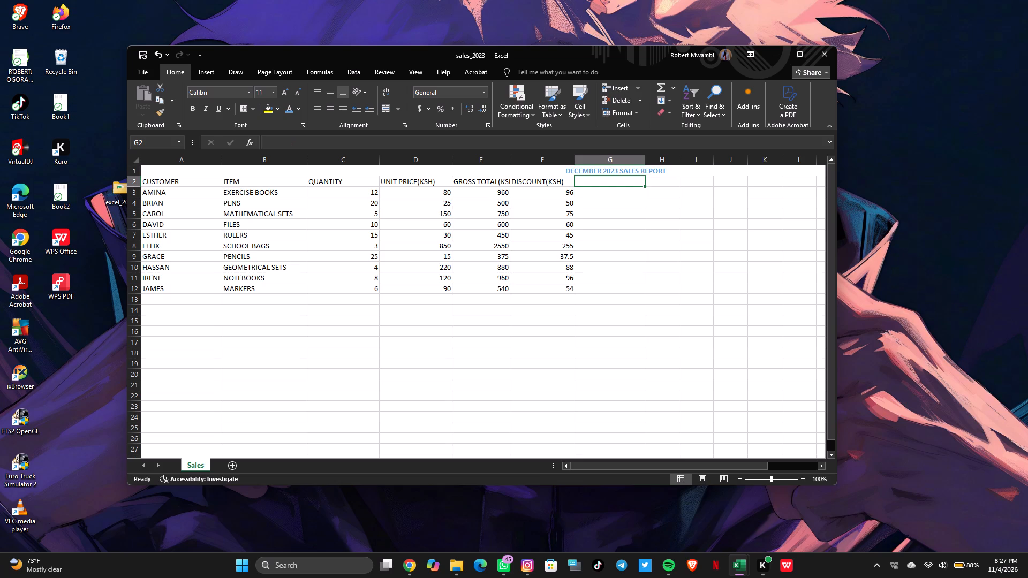
Enter the heading FINAL TOTAL in cell G2, beside the DISCOUNT(KSH) heading, and move to cell G3 below it.
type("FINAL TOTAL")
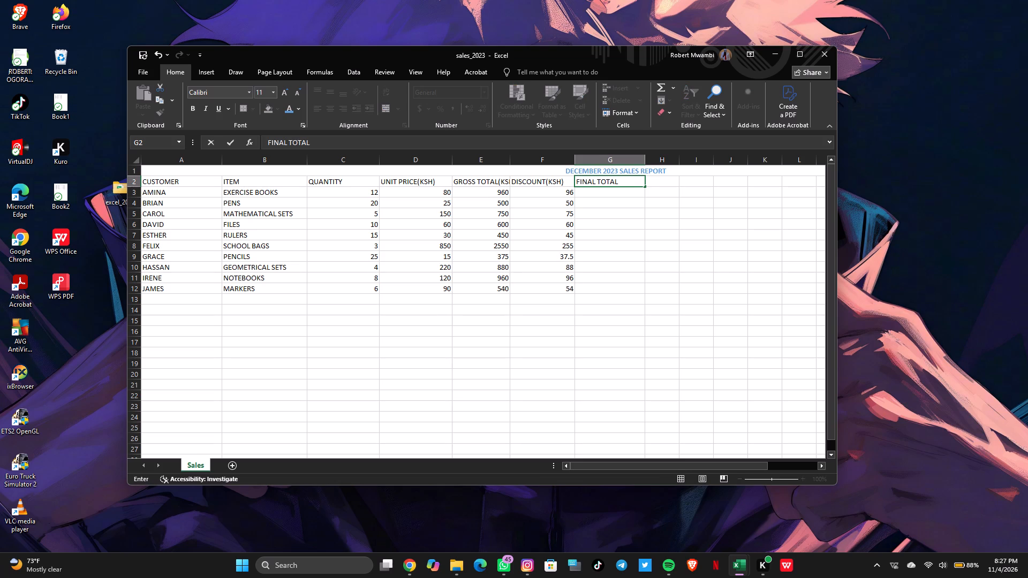
left_click(598, 195)
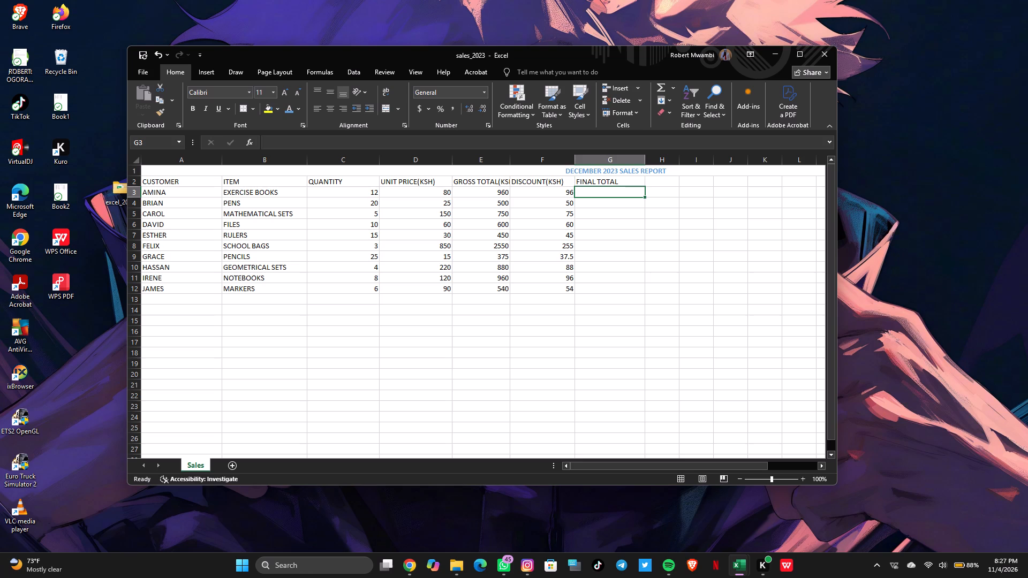
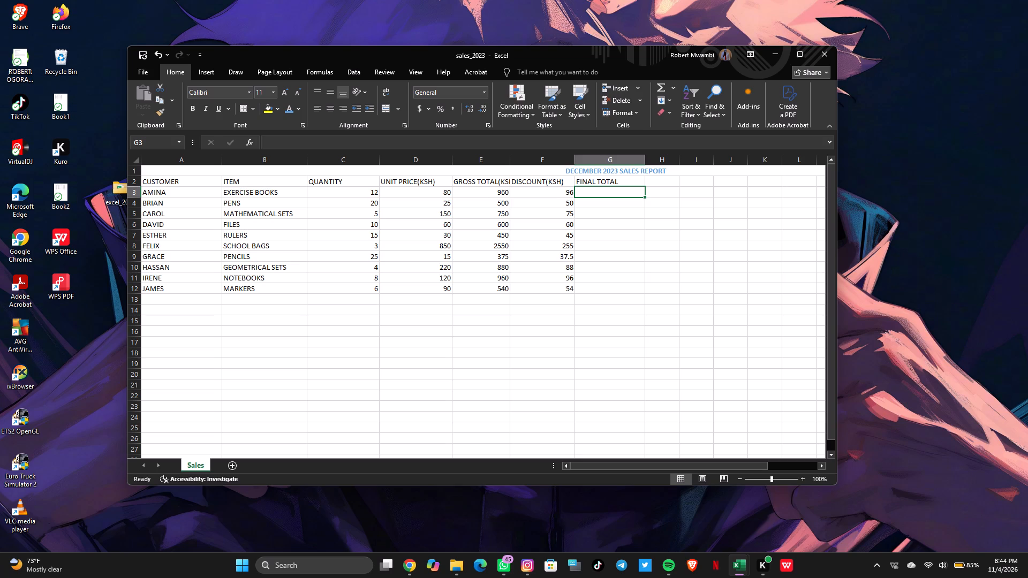
Begin a formula in cell G3 for the first customer's final total.
key("equal")
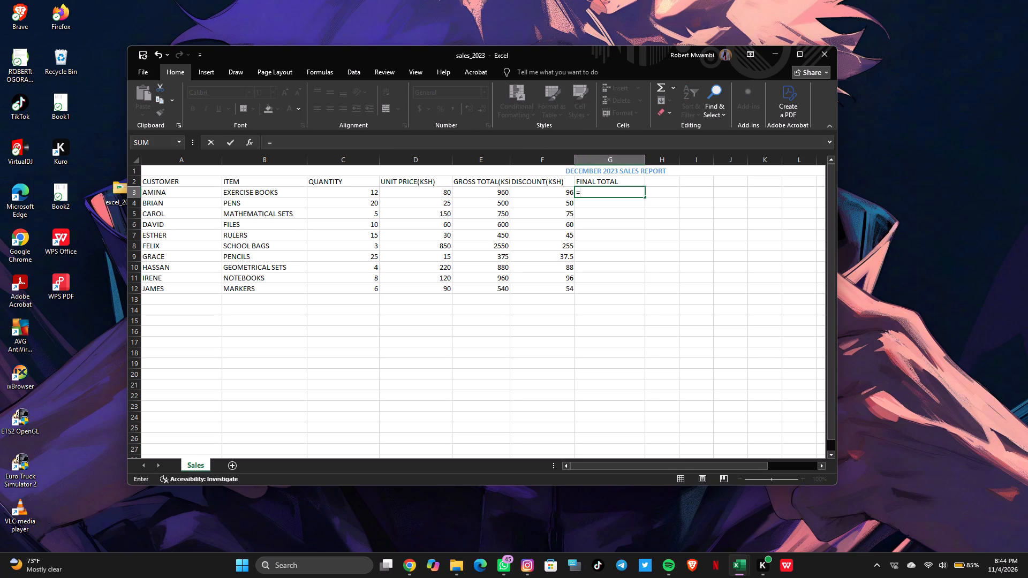
Complete the FINAL TOTAL formula in G3 as =E3-F3, subtracting the discount from the gross total.
type("E3")
key("shift+underscore")
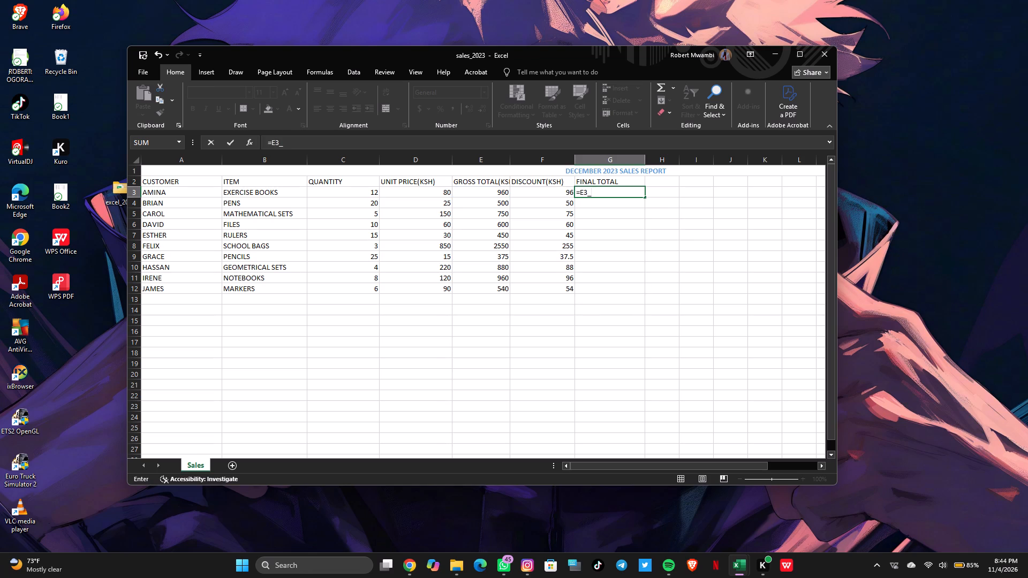
key("BackSpace")
key("minus")
left_click(539, 192)
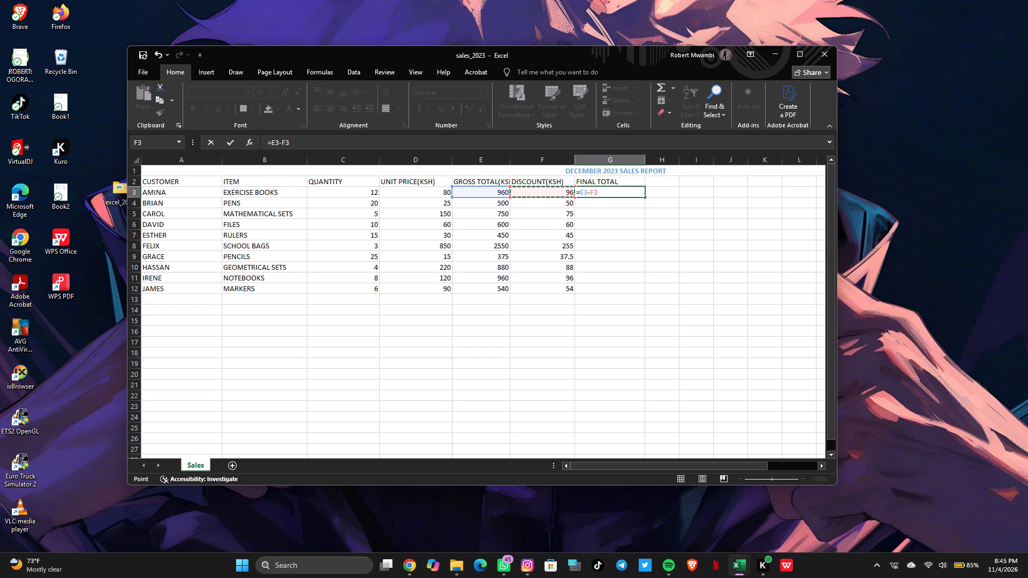
key("Return")
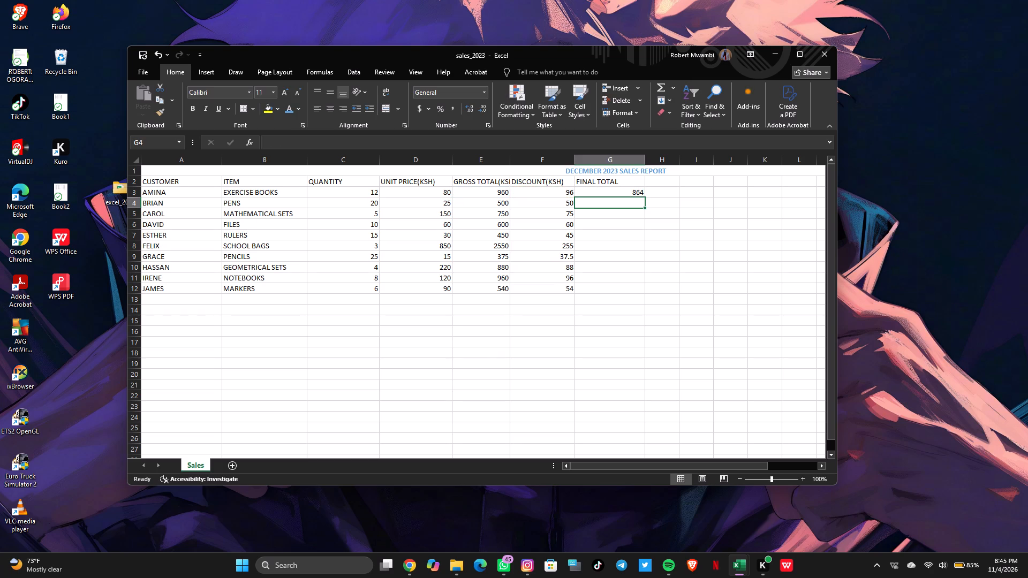
Fill the final total formula from G3 down to G12 for all customers.
left_click(628, 192)
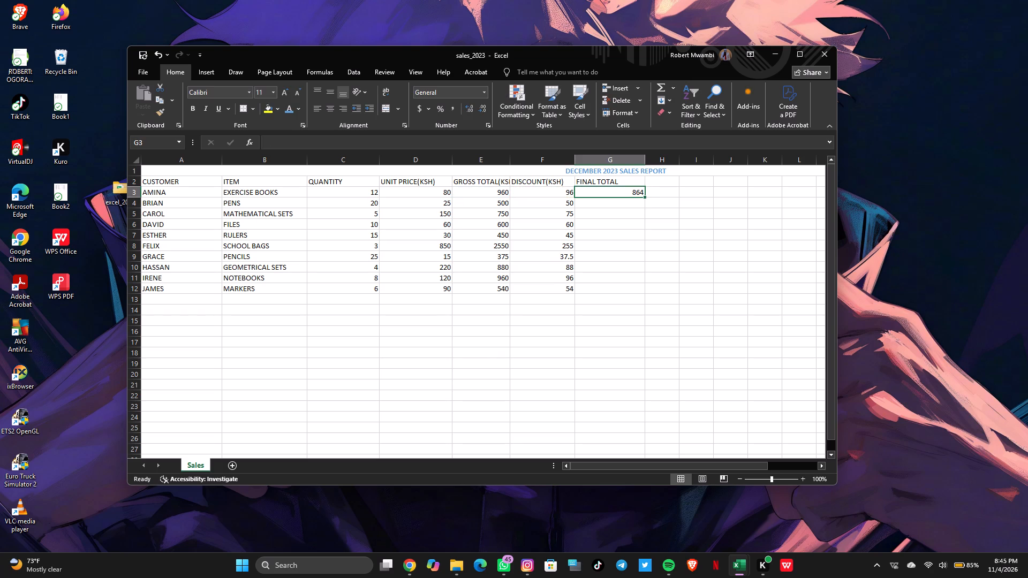
left_click_drag(644, 195, 642, 267)
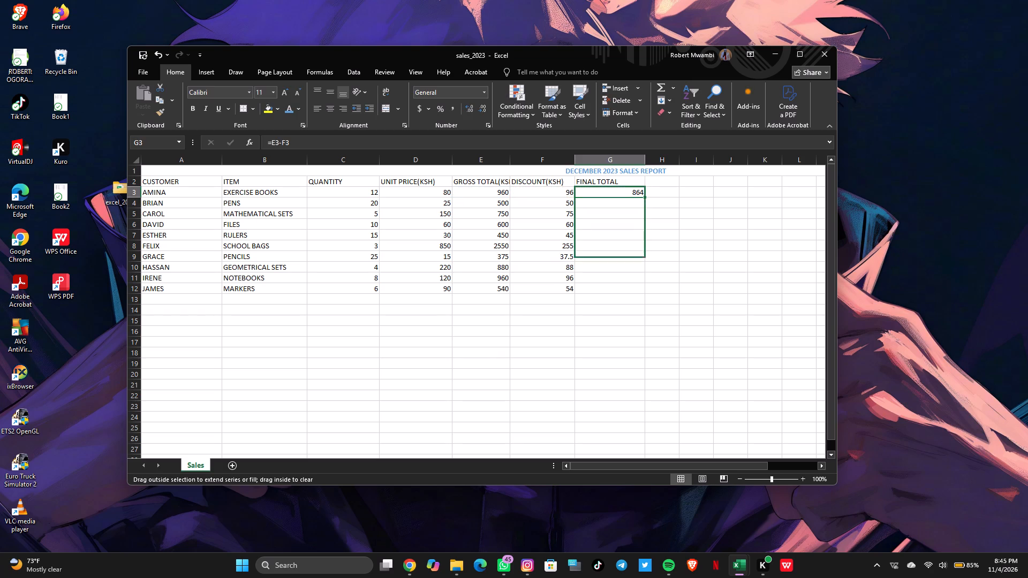
left_click_drag(642, 267, 644, 290)
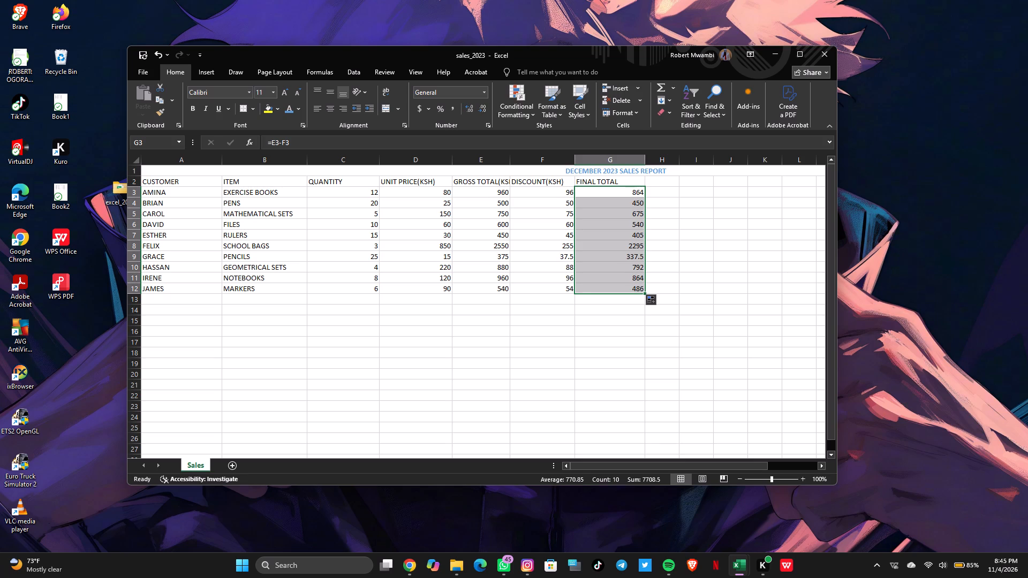
Widen column H to fit a longer heading and enter PAYMENT STATUS in H2.
left_click(662, 182)
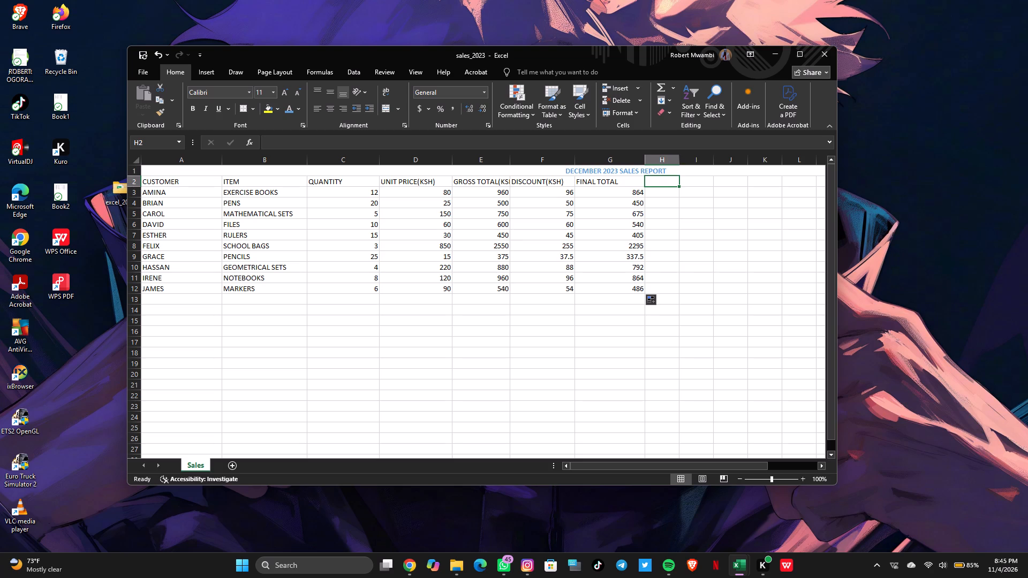
left_click_drag(679, 157, 732, 161)
left_click(669, 184)
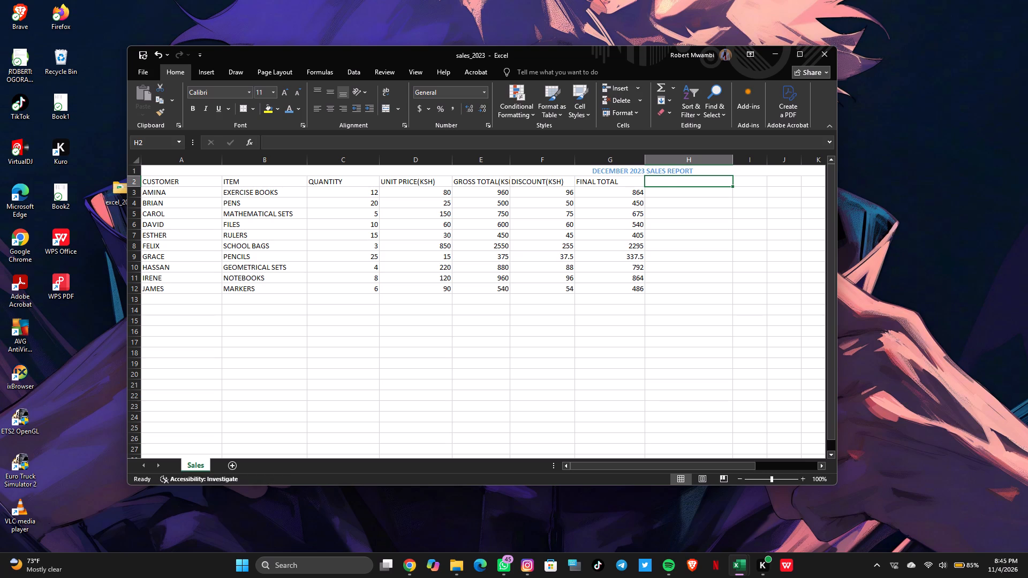
left_click(662, 180)
type("PAYMENT STATUS")
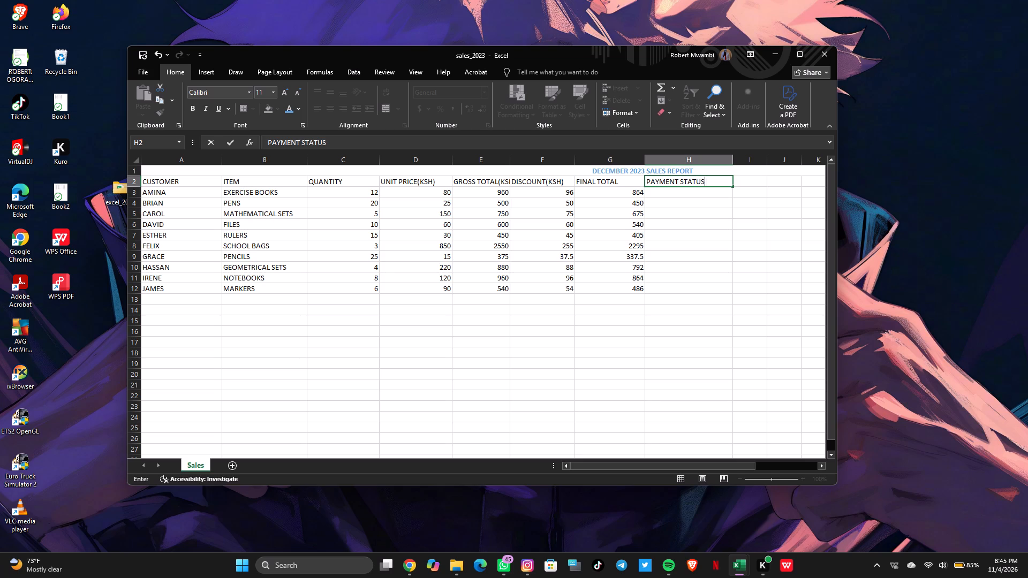
Enter an IF formula in H3 that tests G3>=1000, giving REVIEW if true and NORMAL if false.
left_click(661, 194)
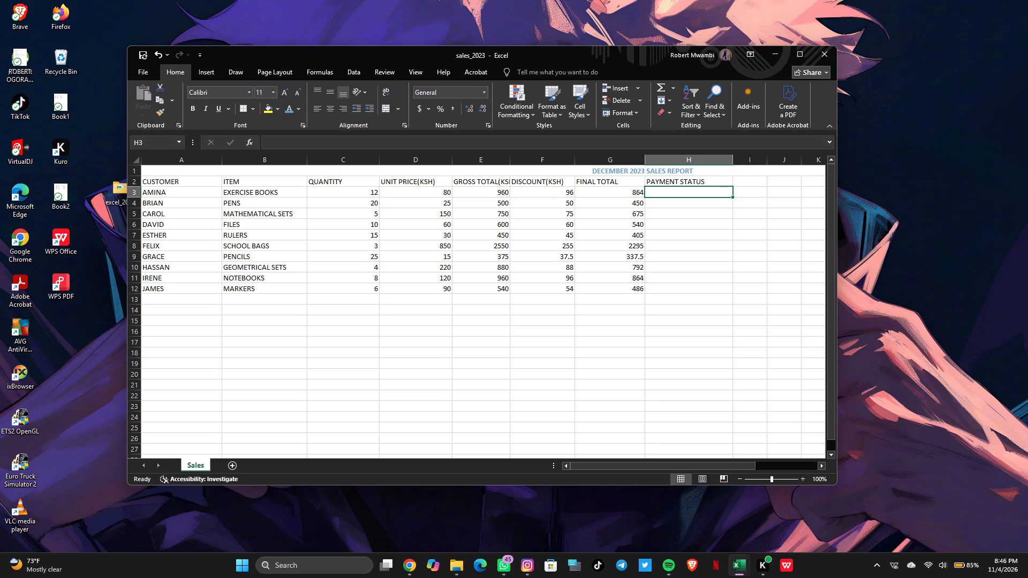
key("equal")
type("IF")
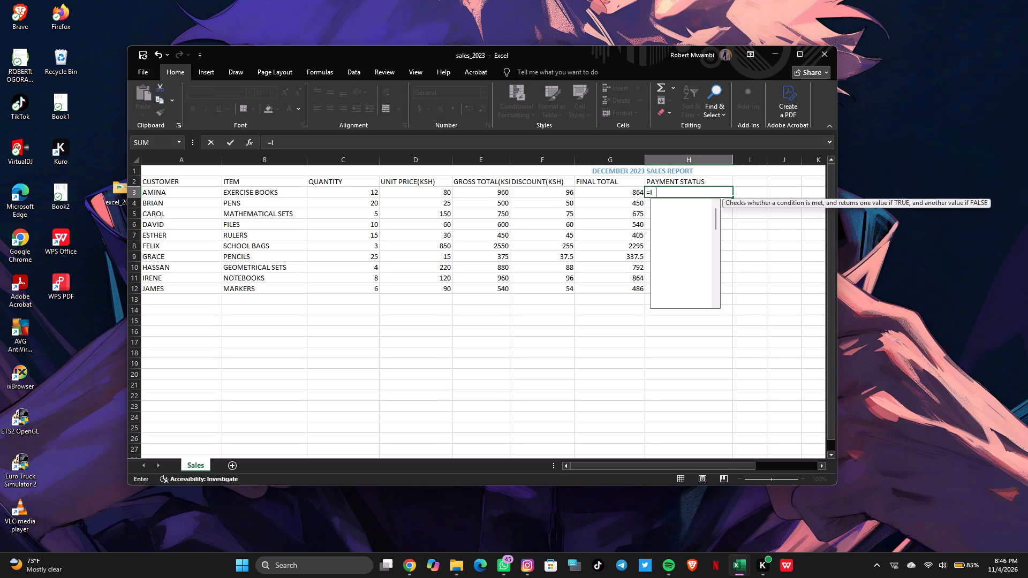
double_click(666, 202)
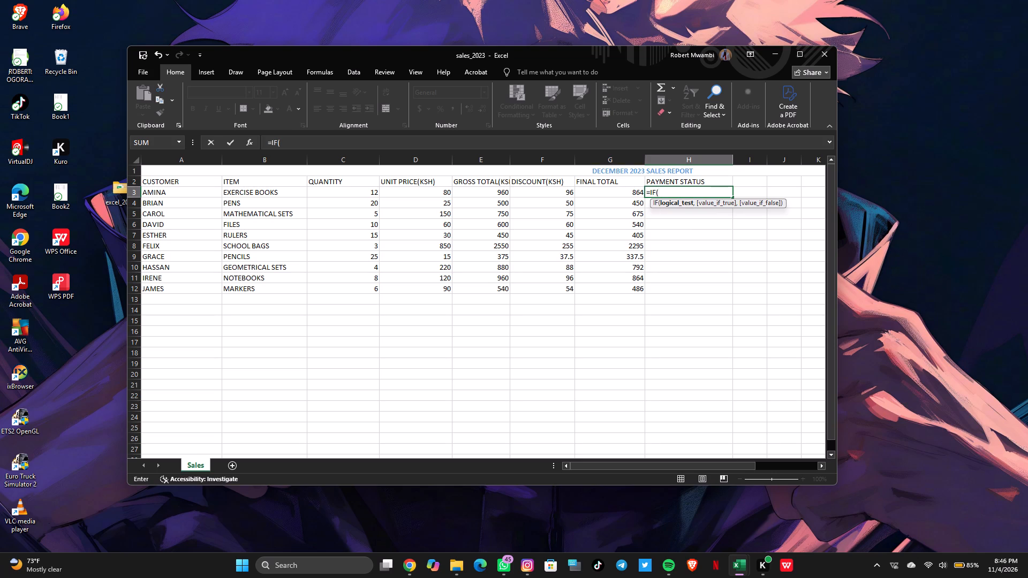
left_click(622, 193)
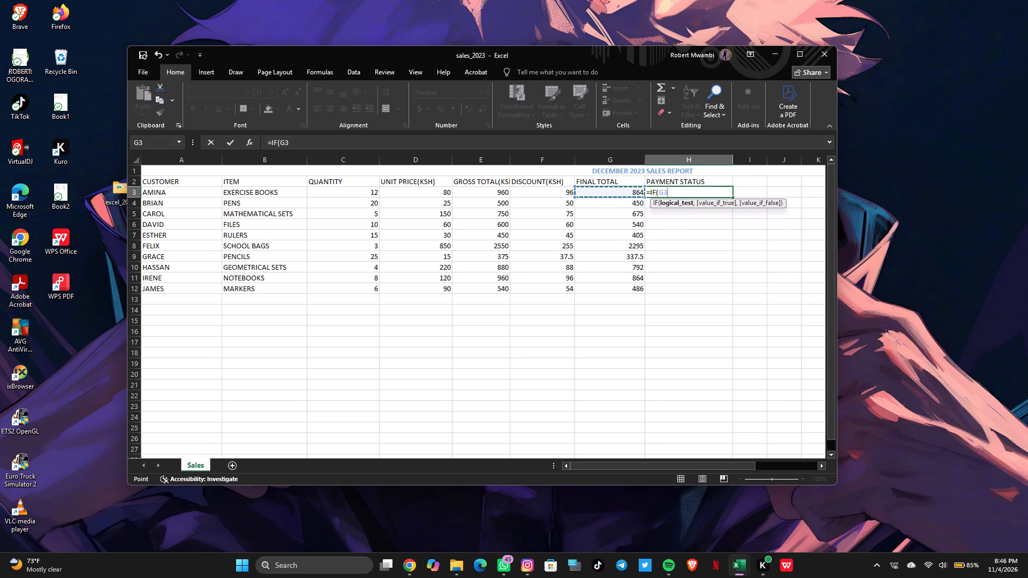
key("shift+greater")
key("equal")
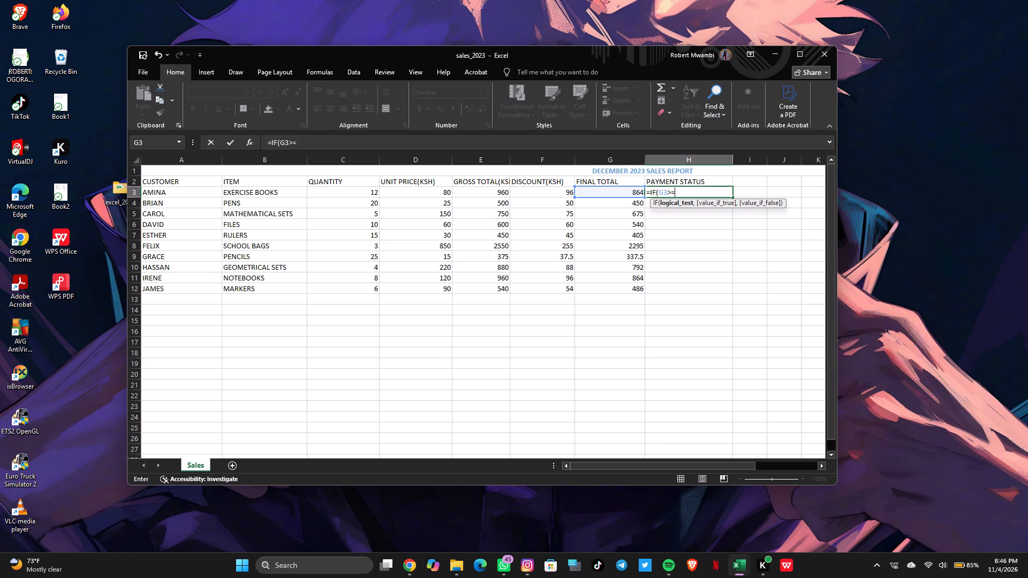
key("1")
type("000")
key("comma")
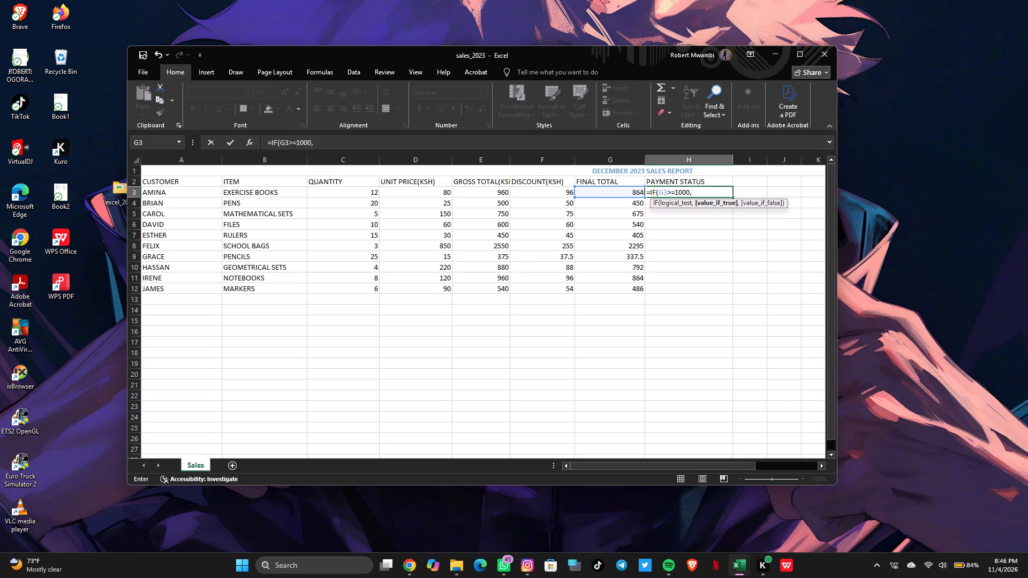
type("''")
key("r")
type("EVIEW")
key("shift+quotedbl")
key("comma")
type("''")
type("NORMAL")
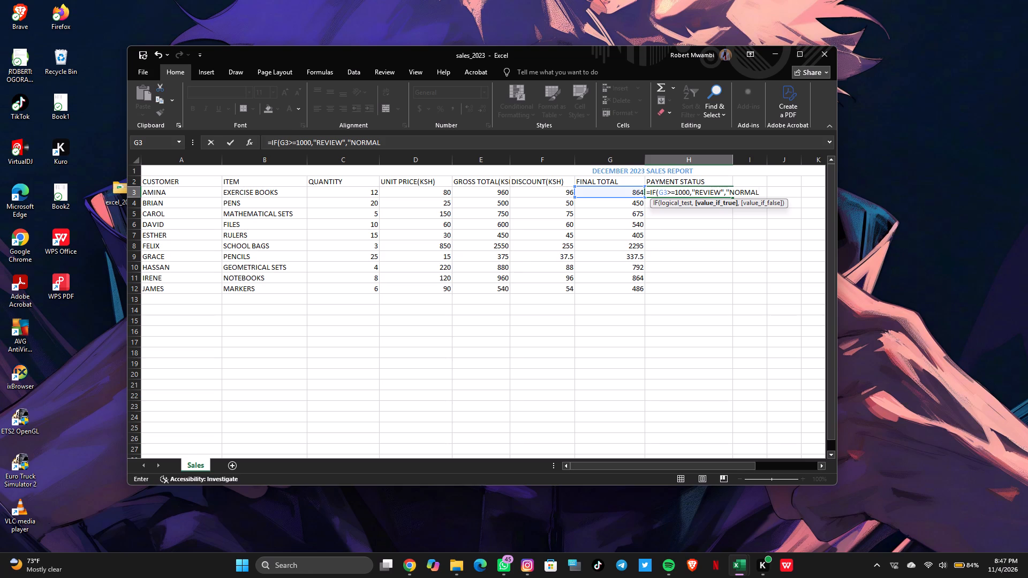
key("shift+quotedbl")
key("shift+parenright")
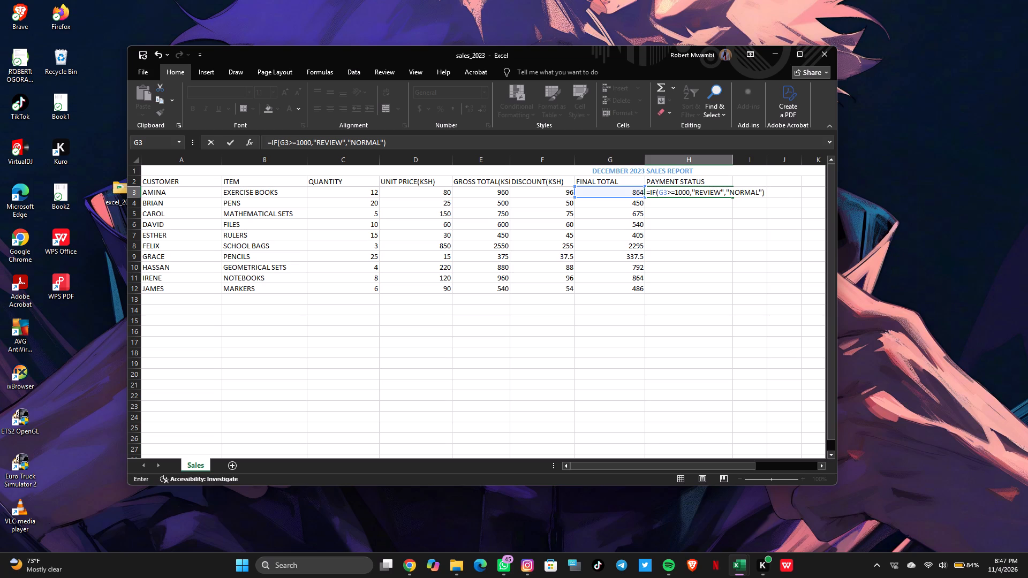
key("Return")
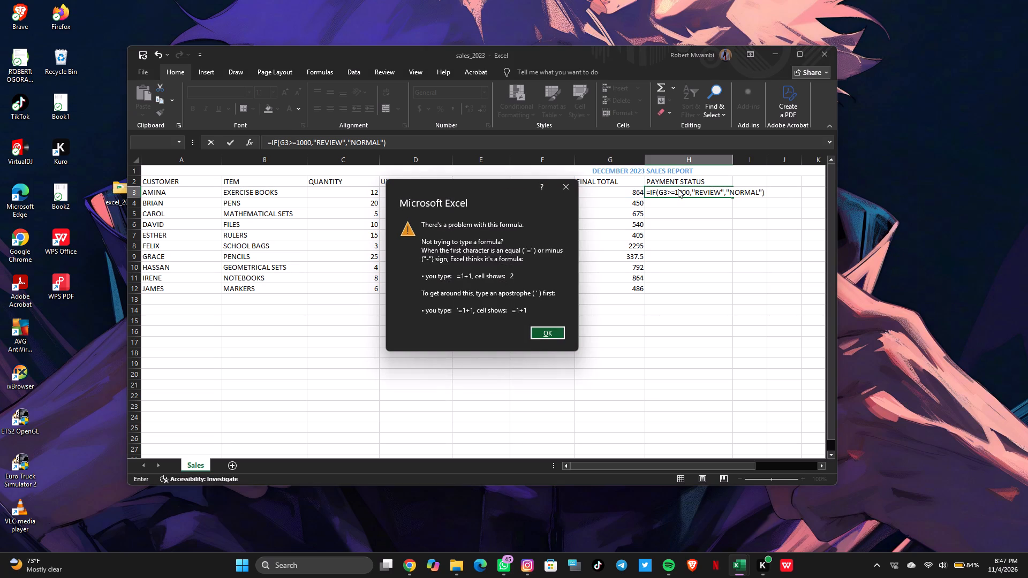
left_click(555, 330)
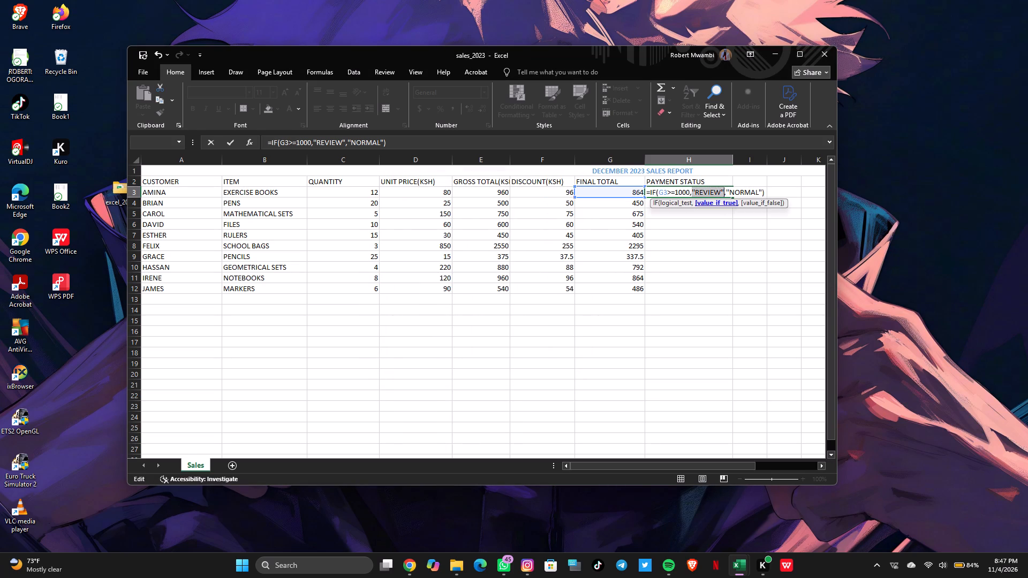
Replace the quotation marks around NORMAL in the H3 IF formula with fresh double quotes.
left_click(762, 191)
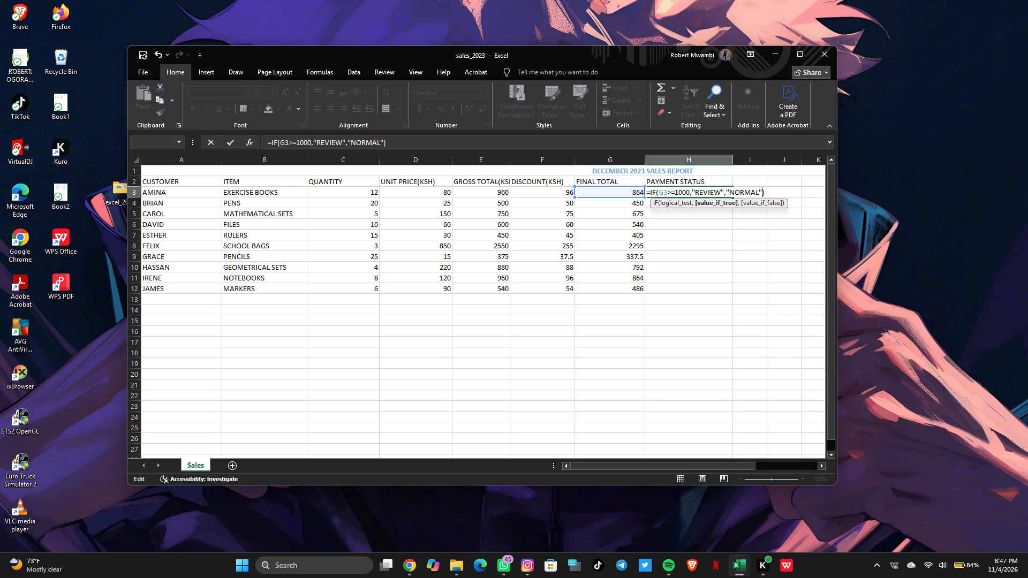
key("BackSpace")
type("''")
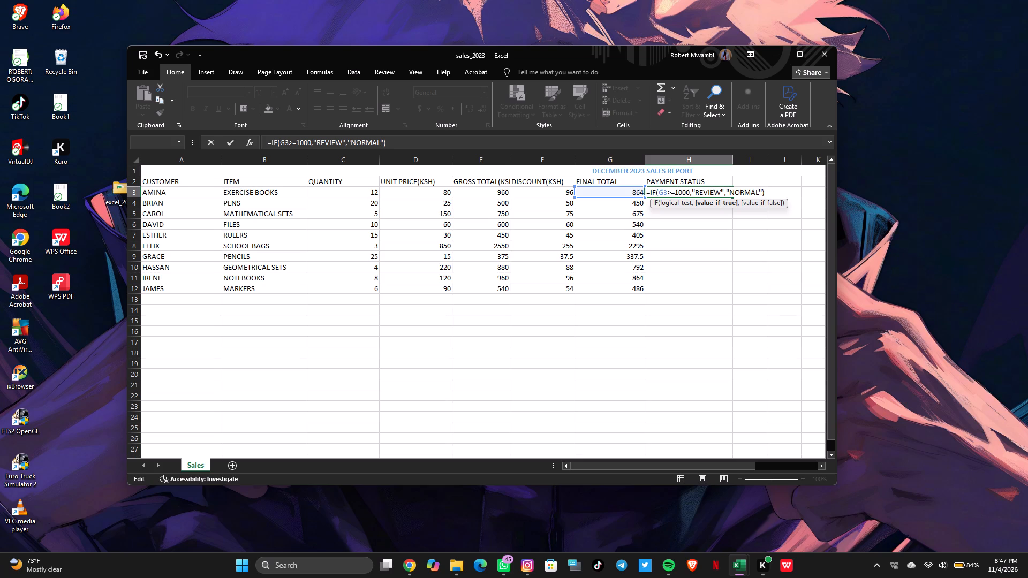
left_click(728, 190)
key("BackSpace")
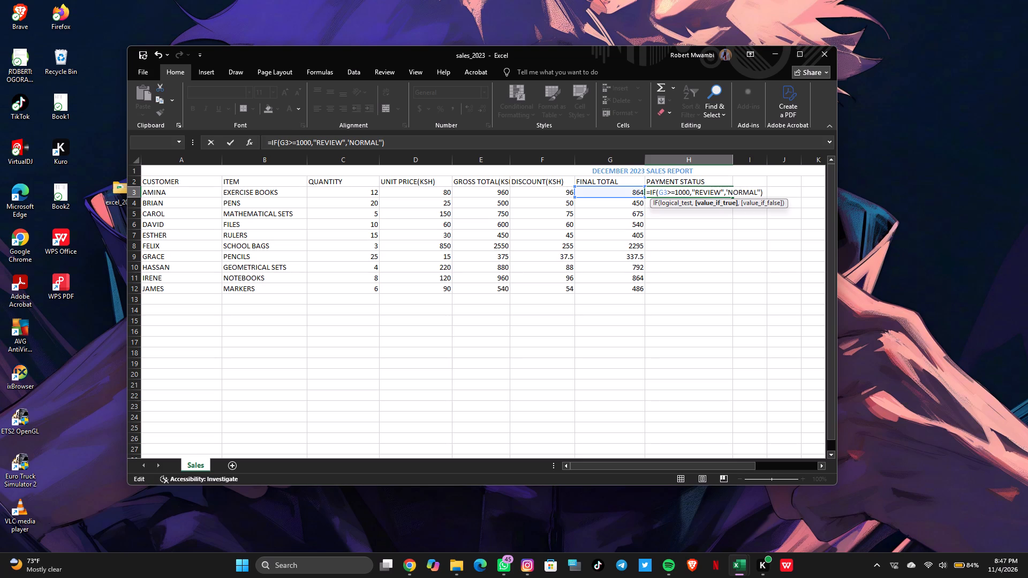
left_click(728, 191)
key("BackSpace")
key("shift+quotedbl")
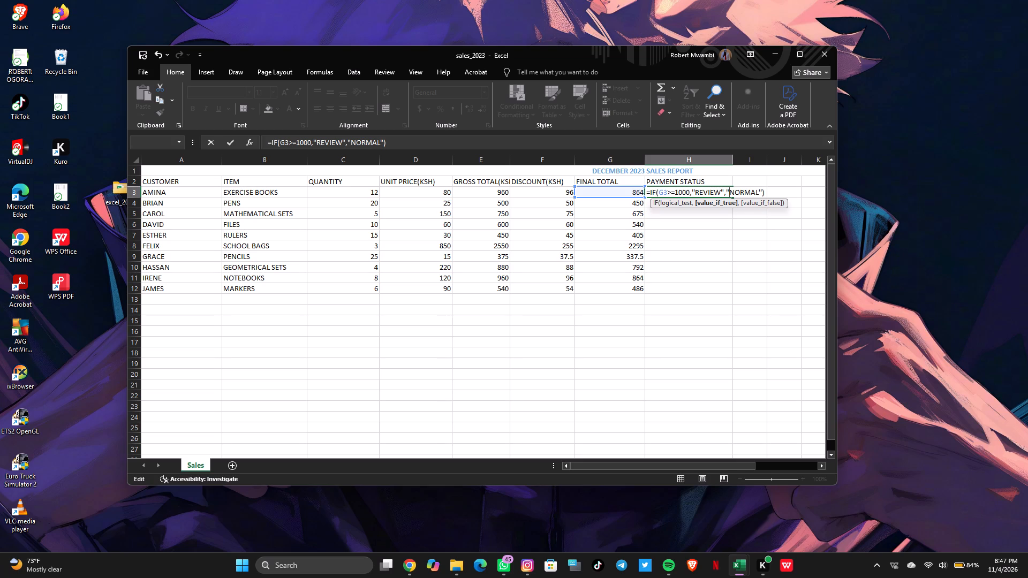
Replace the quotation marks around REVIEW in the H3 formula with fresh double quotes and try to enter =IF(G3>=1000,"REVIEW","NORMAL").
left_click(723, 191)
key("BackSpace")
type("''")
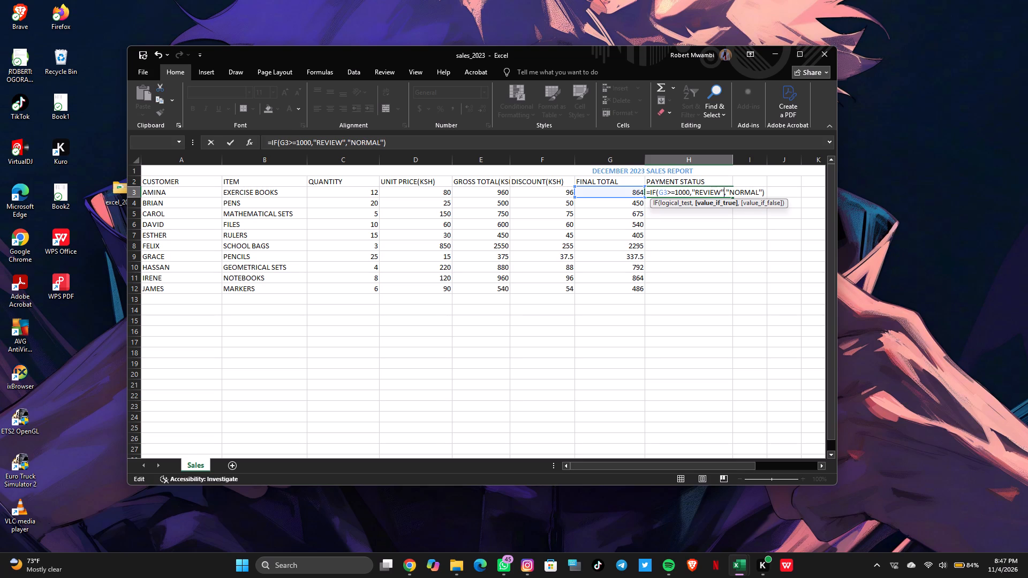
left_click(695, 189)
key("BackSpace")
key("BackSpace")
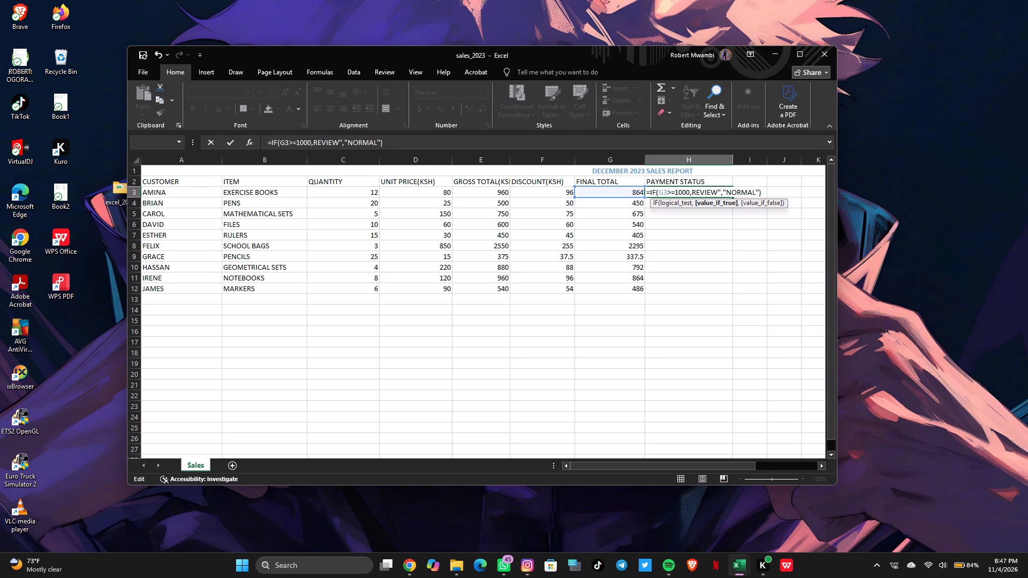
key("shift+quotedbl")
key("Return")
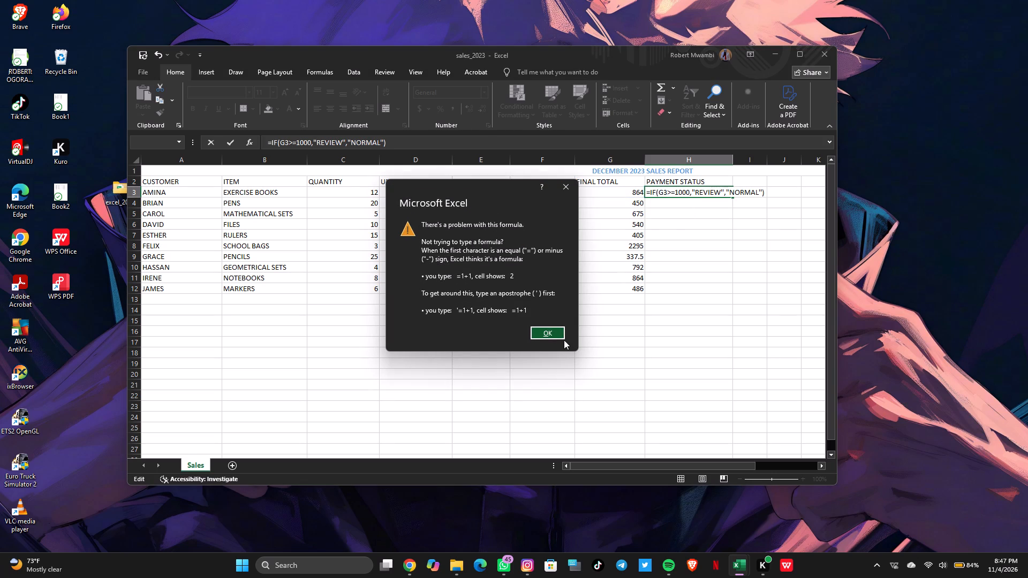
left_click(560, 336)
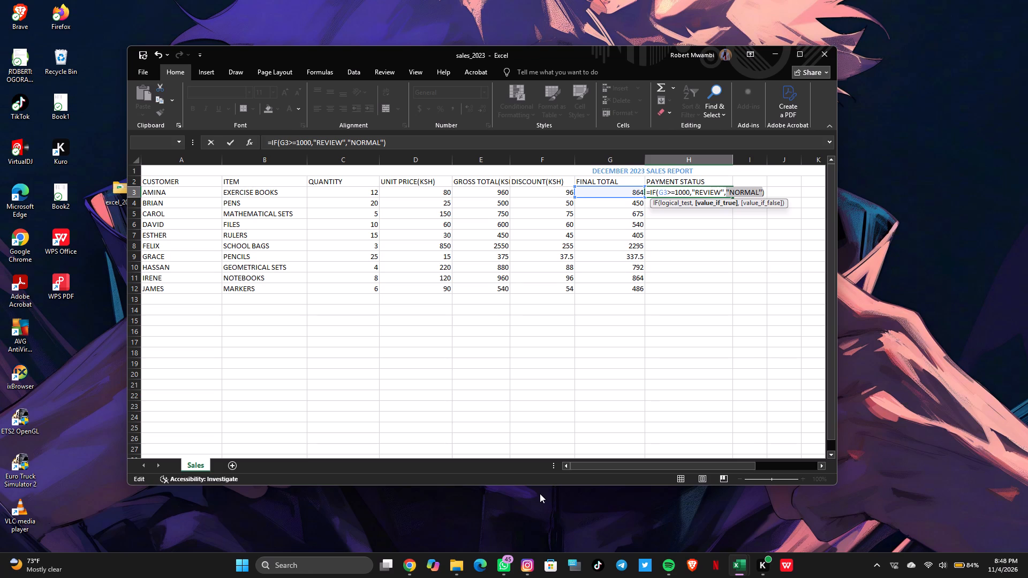
Erase the whole IF formula from H3, leaving the cell empty.
key("BackSpace")
key("BackSpace")
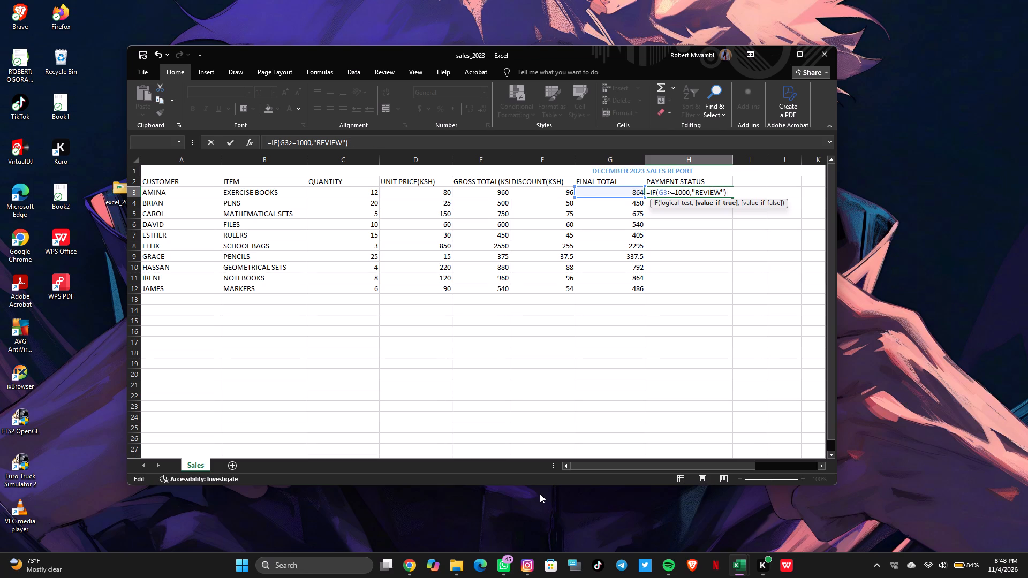
key("BackSpace")
key("BackSpace")
key("BackSpace")
key("BackSpace")
key("BackSpace")
key("BackSpace")
key("BackSpace")
key("BackSpace")
key("BackSpace")
key("BackSpace")
key("BackSpace")
key("BackSpace")
key("BackSpace")
key("BackSpace")
key("BackSpace")
key("BackSpace")
key("BackSpace")
key("BackSpace")
key("BackSpace")
key("BackSpace")
key("BackSpace")
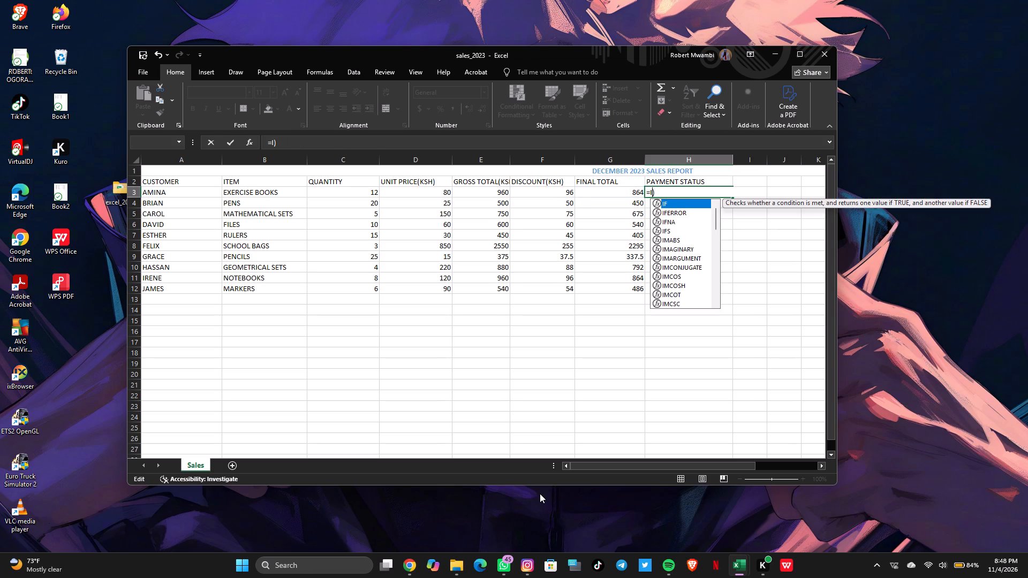
left_click(656, 188)
key("BackSpace")
key("BackSpace")
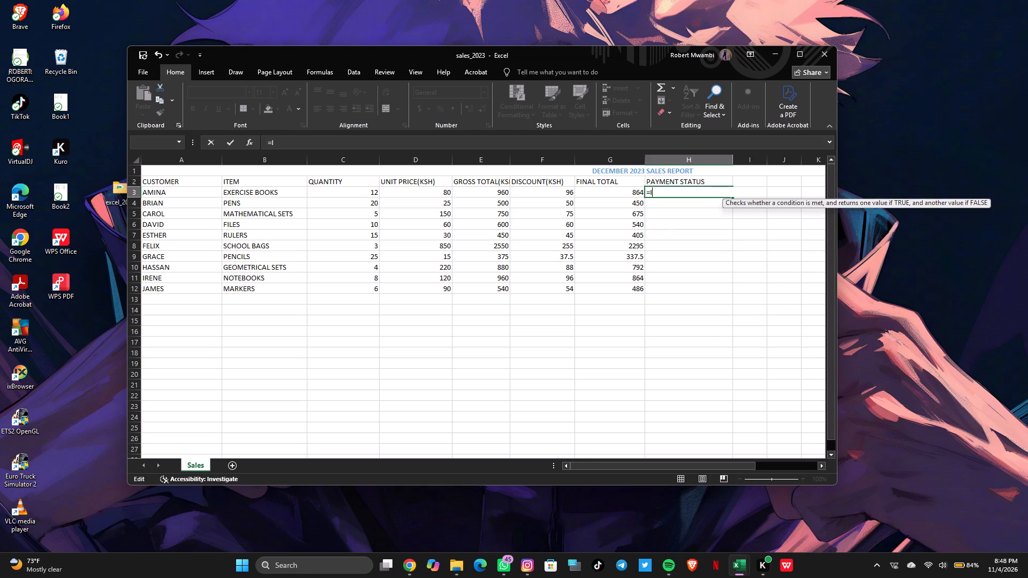
key("BackSpace")
key("BackSpace")
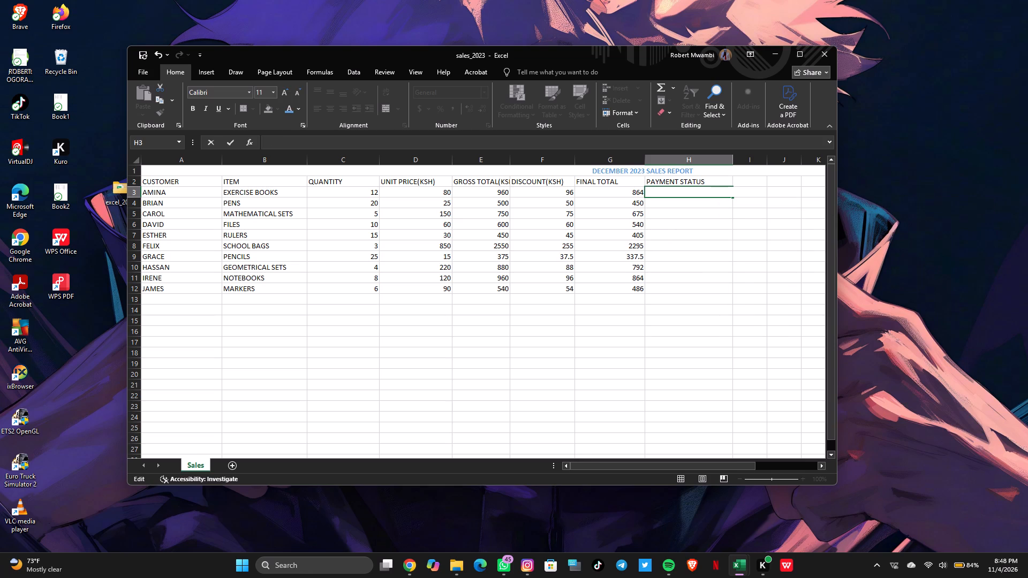
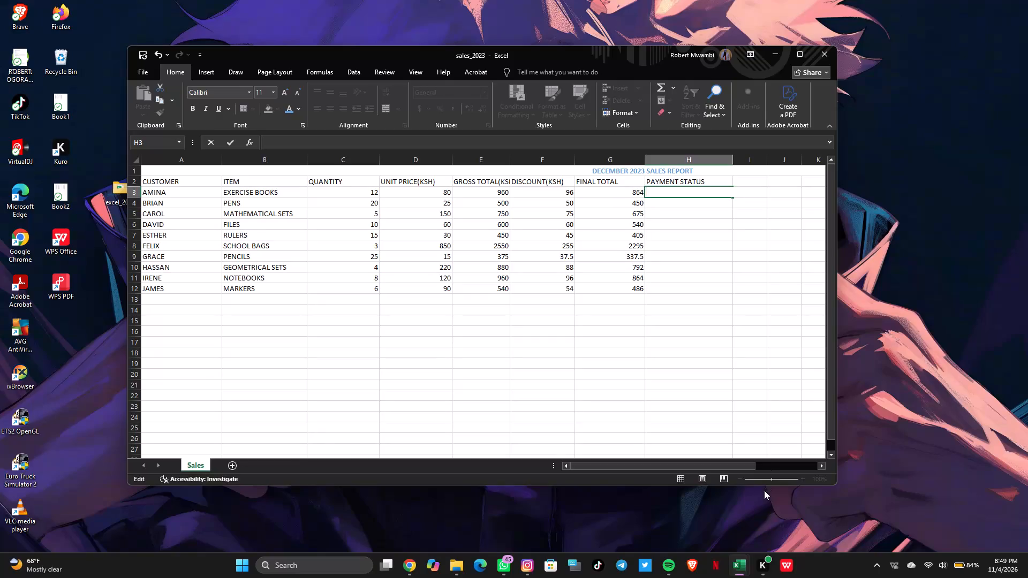
Switch from the sales workbook to WhatsApp.
left_click(508, 559)
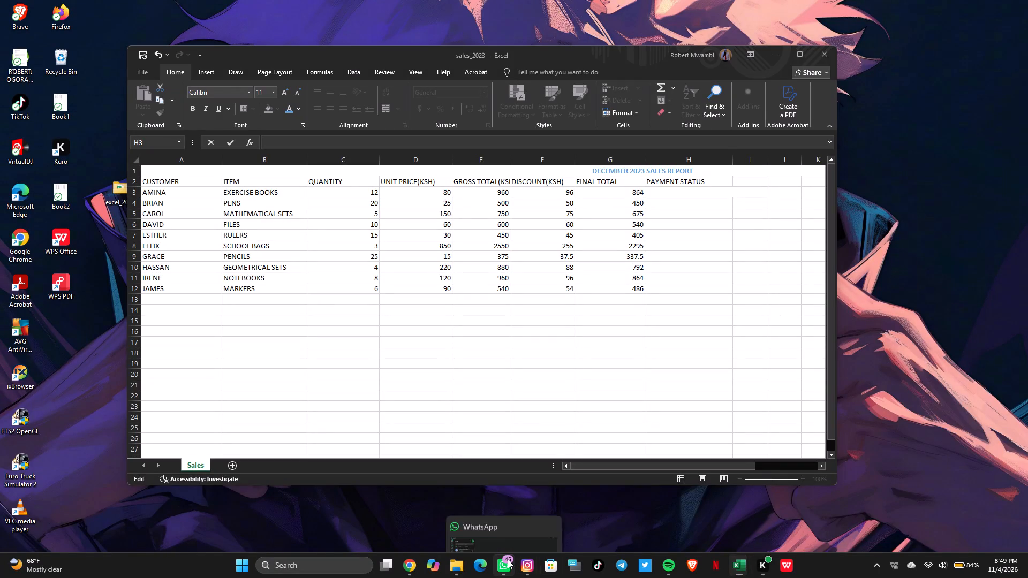
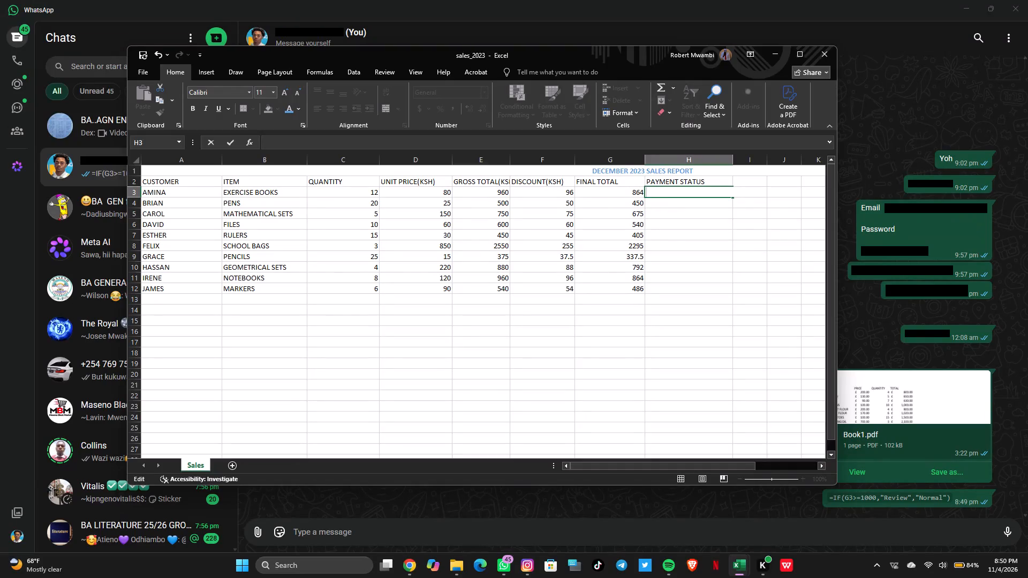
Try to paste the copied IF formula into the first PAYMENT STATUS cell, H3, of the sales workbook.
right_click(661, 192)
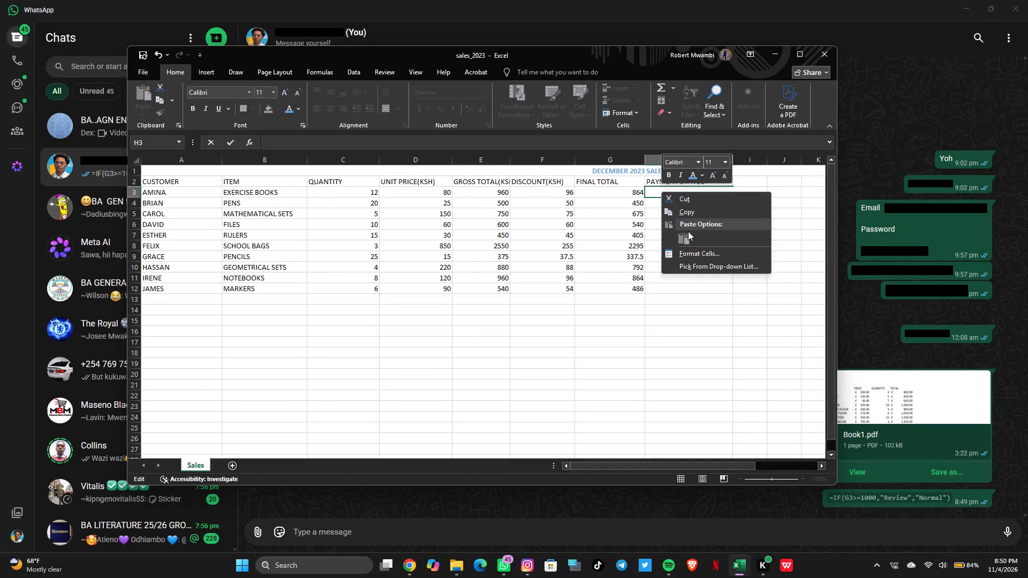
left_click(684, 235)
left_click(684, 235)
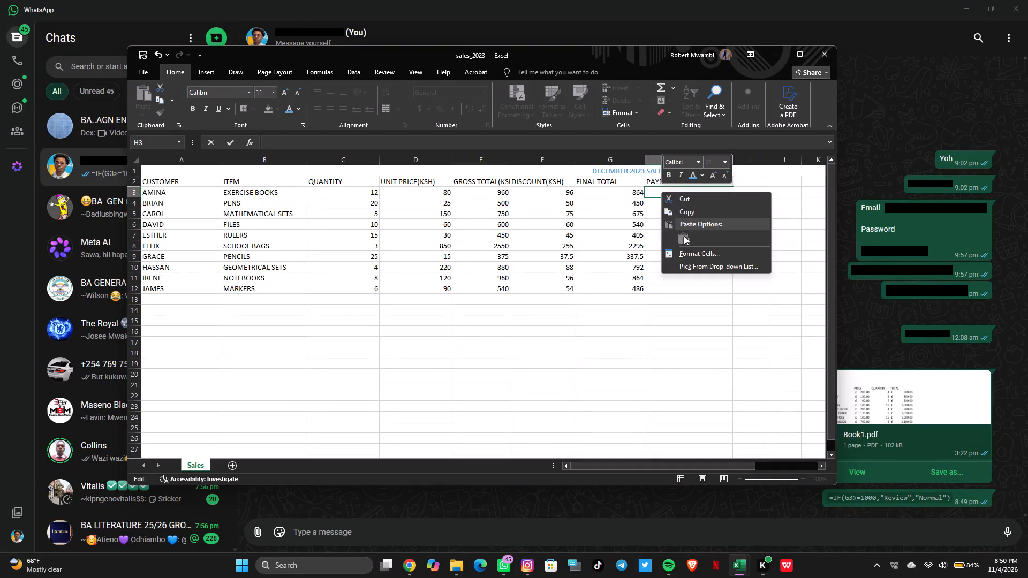
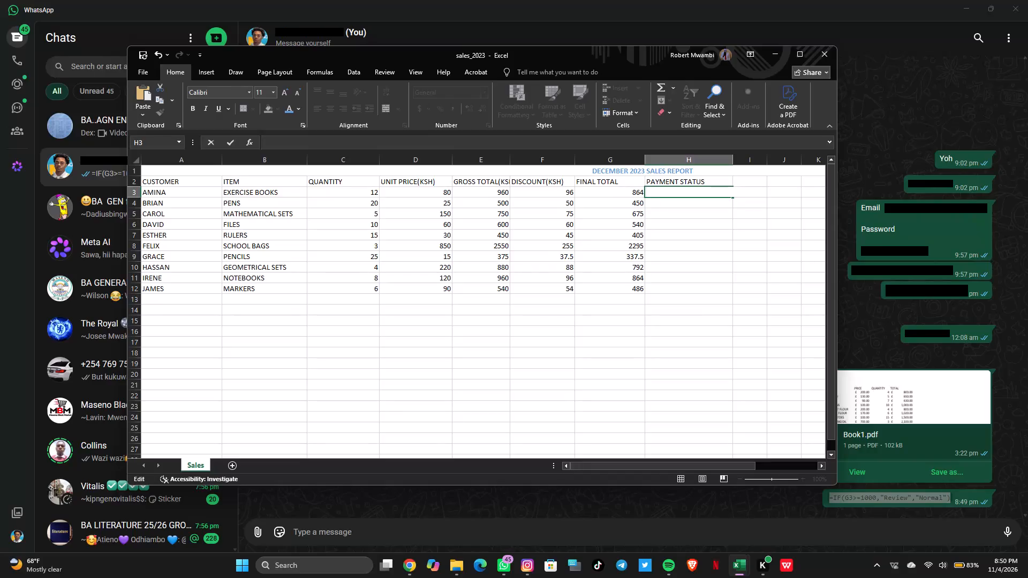
Paste the copied formula =IF(G3>=1000,"Review","Normal") into the first PAYMENT STATUS cell, H3.
left_click(658, 196)
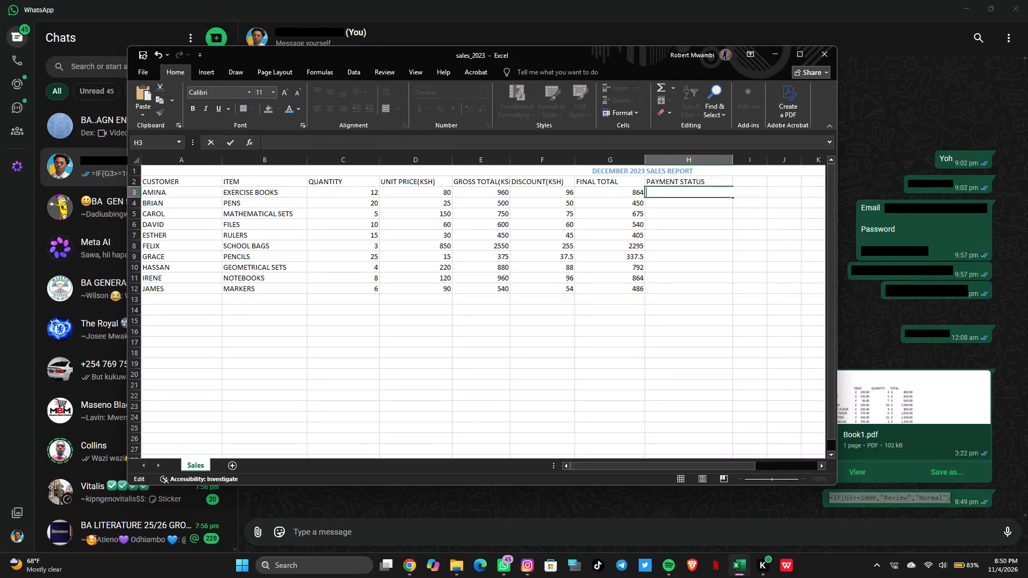
right_click(652, 192)
left_click(672, 238)
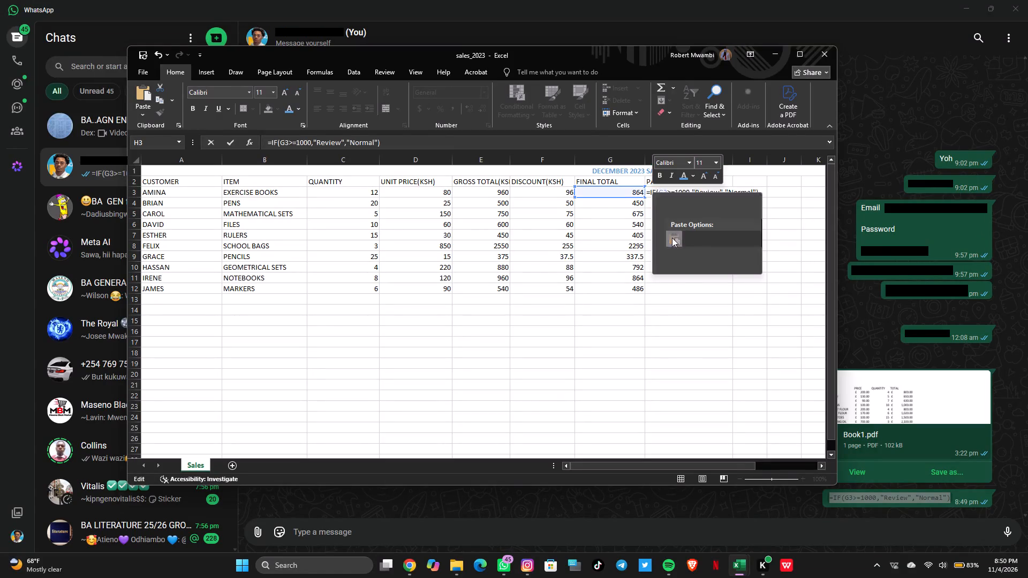
key("Return")
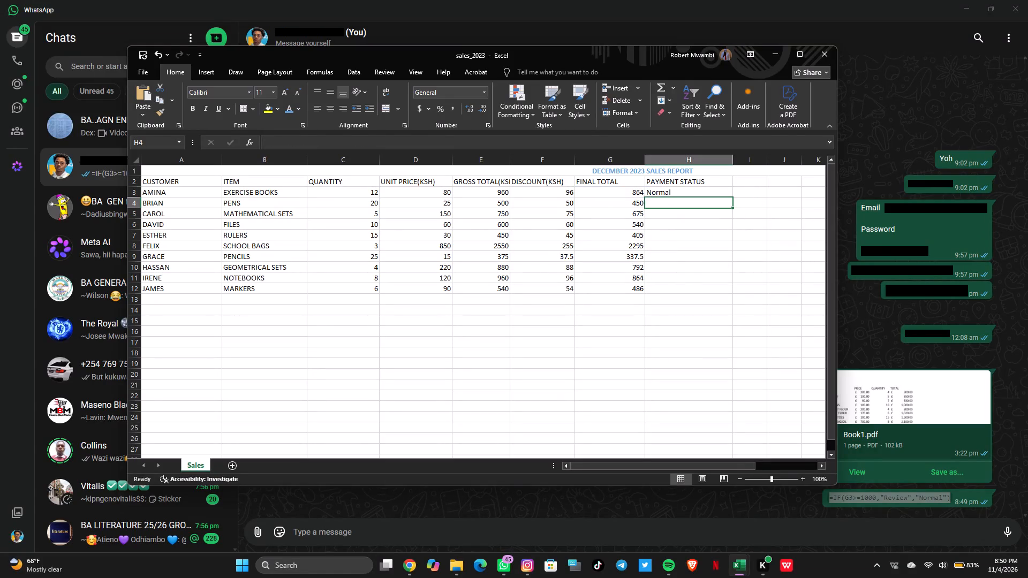
Fill the payment status formula from H3 down through H12 for all remaining customers.
left_click(721, 190)
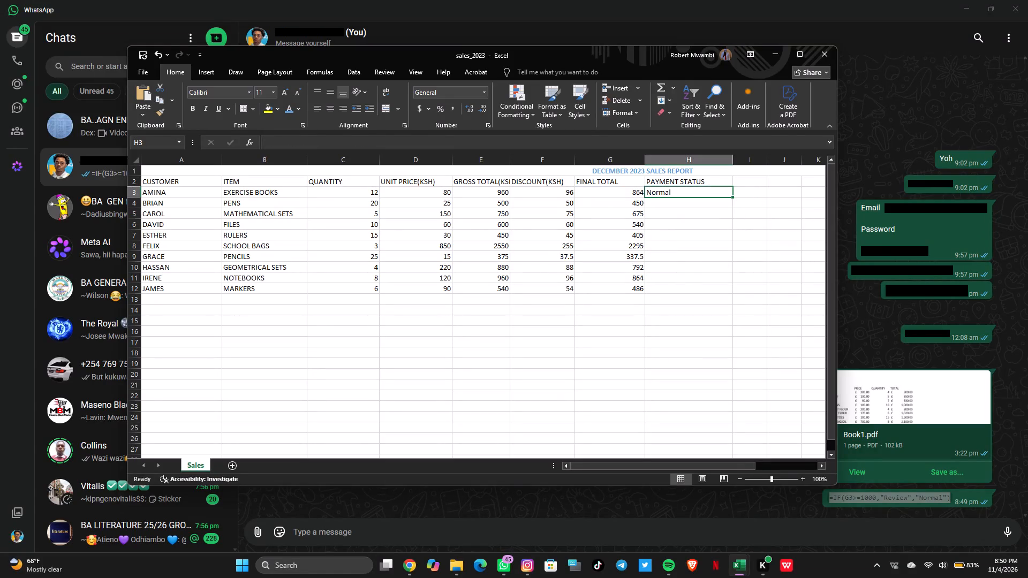
left_click_drag(731, 196, 732, 210)
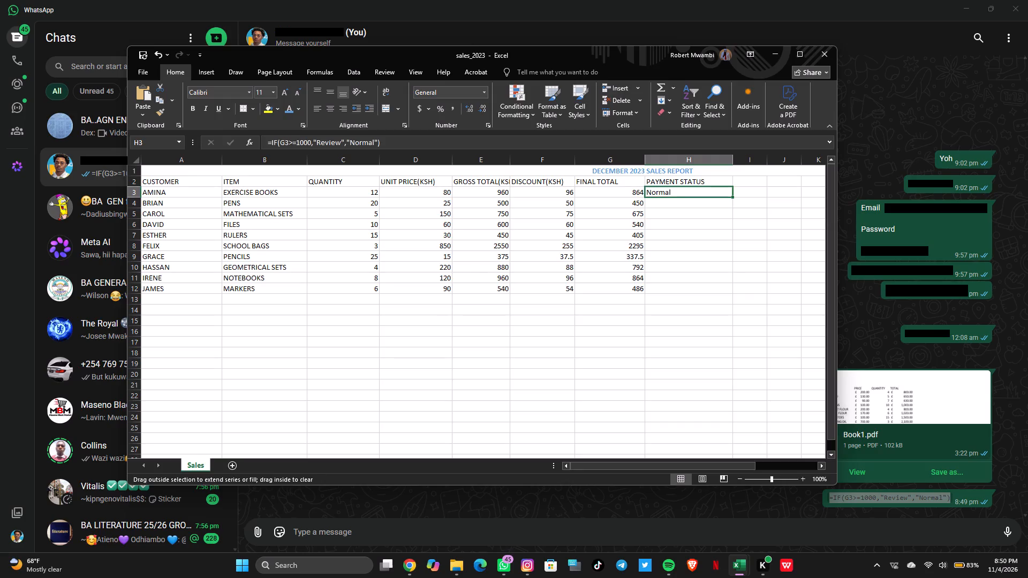
left_click_drag(732, 210, 716, 291)
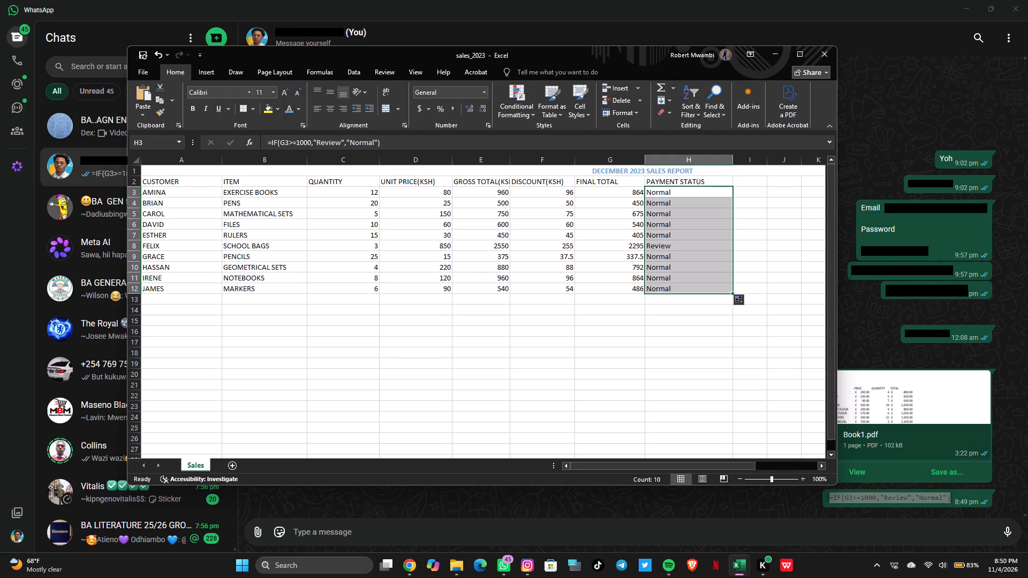
left_click(632, 336)
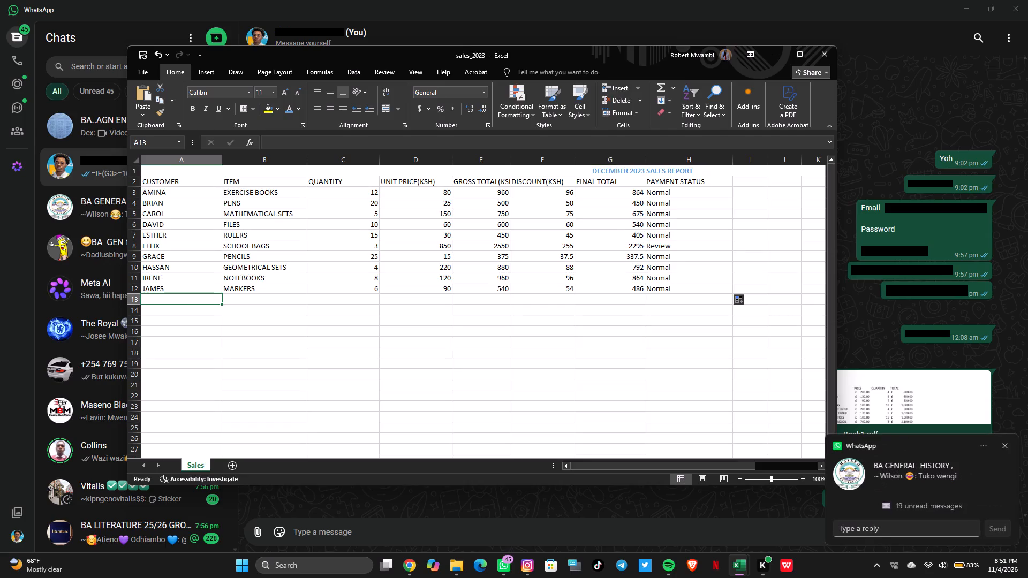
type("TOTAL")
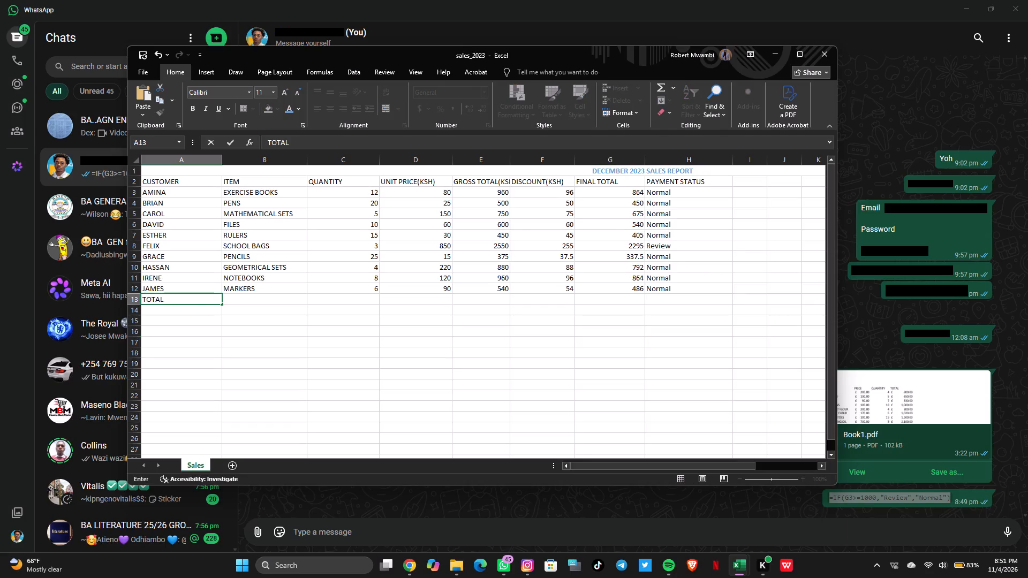
Begin a SUM formula in cell E13, in the TOTAL row under the GROSS TOTAL column.
left_click(470, 300)
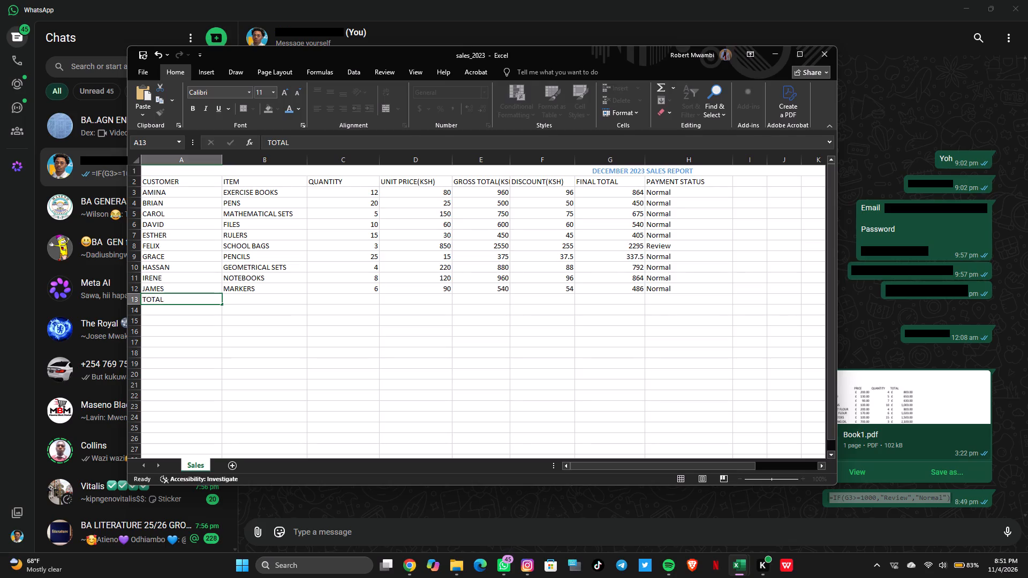
key("equal")
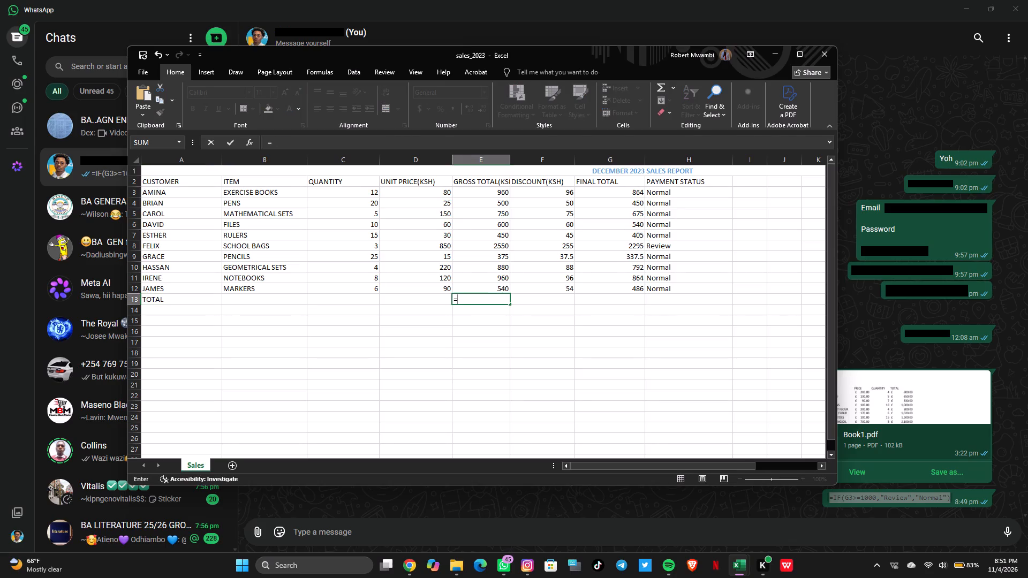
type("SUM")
double_click(492, 311)
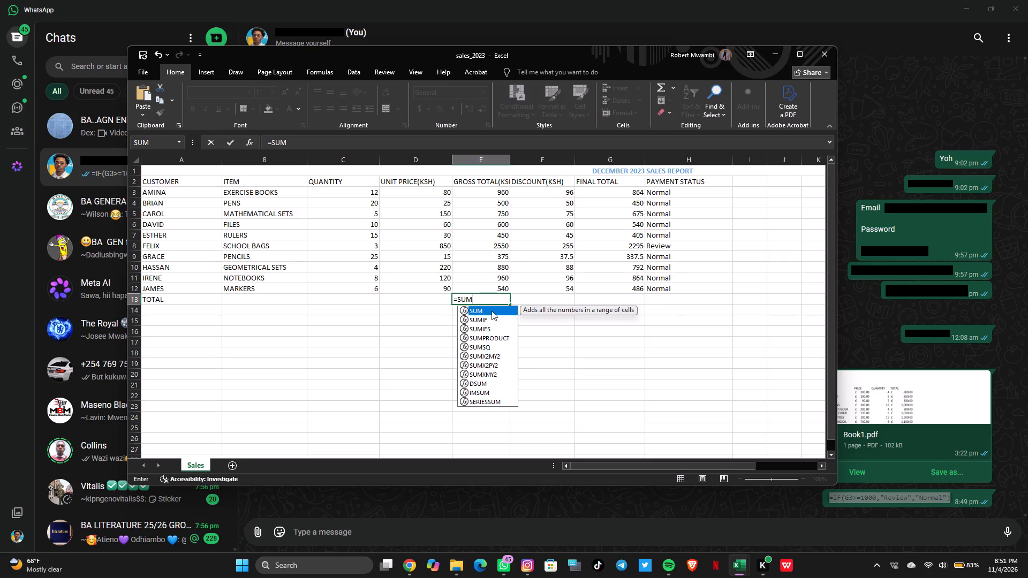
Complete the SUM formula in the TOTAL row's gross total cell, E13, with the range E3:E12.
left_click(495, 193)
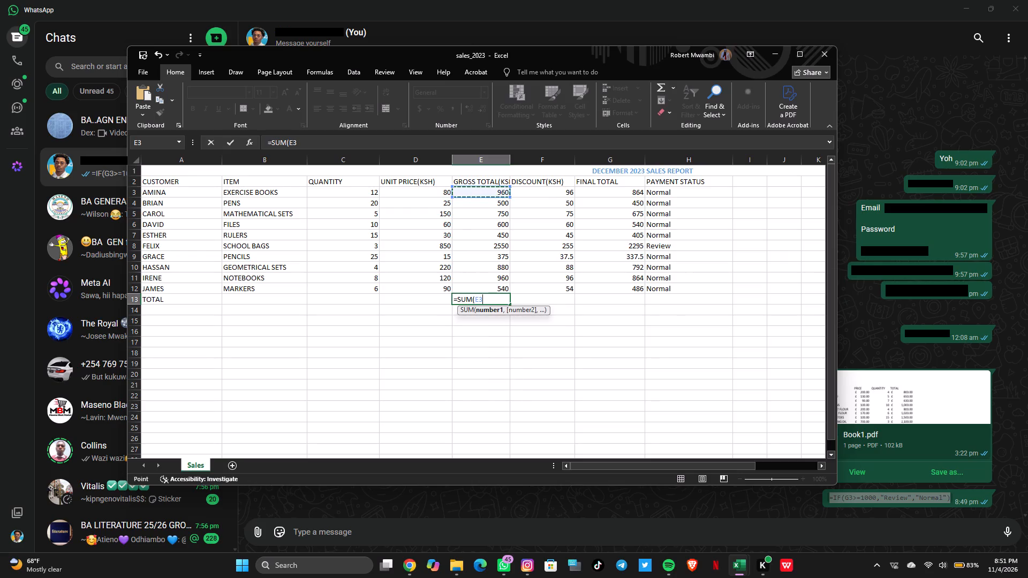
key("semicolon")
key("BackSpace")
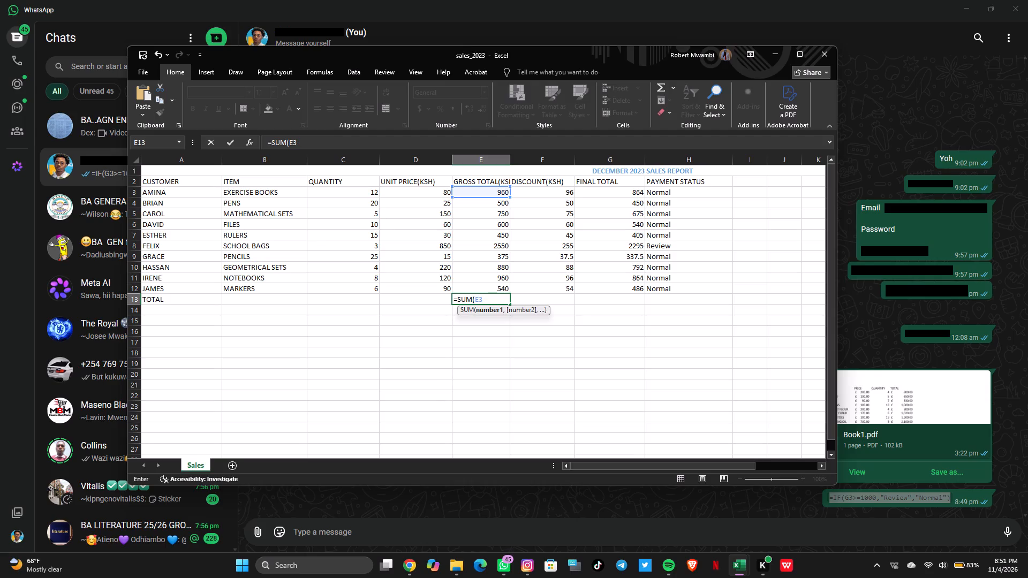
key("shift+colon")
key("e")
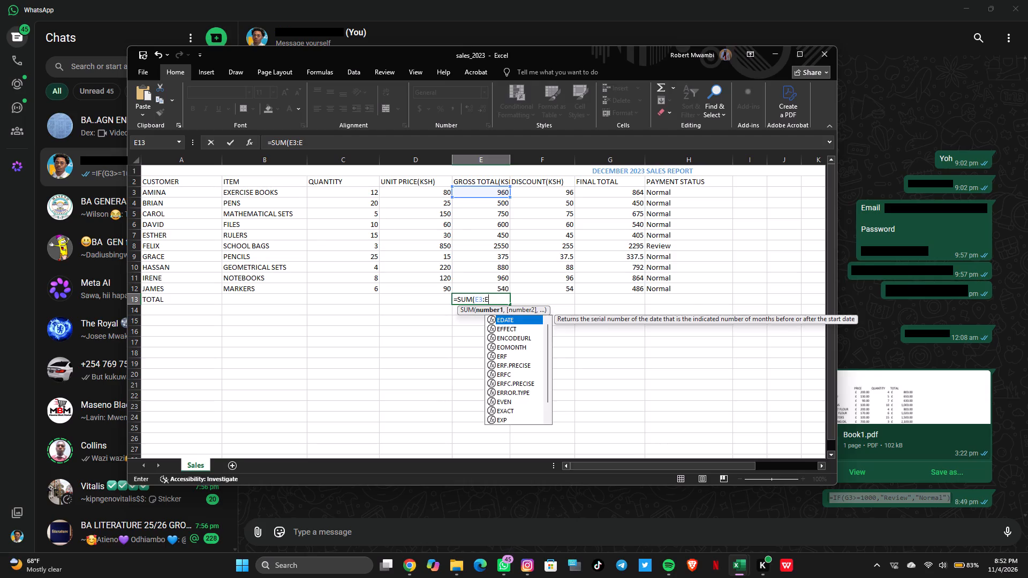
key("BackSpace")
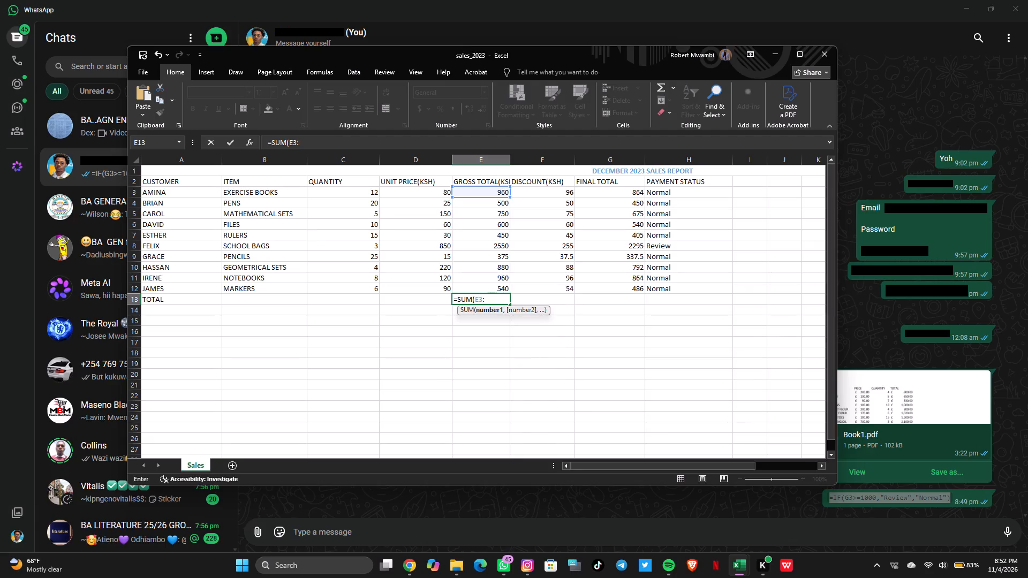
left_click(491, 291)
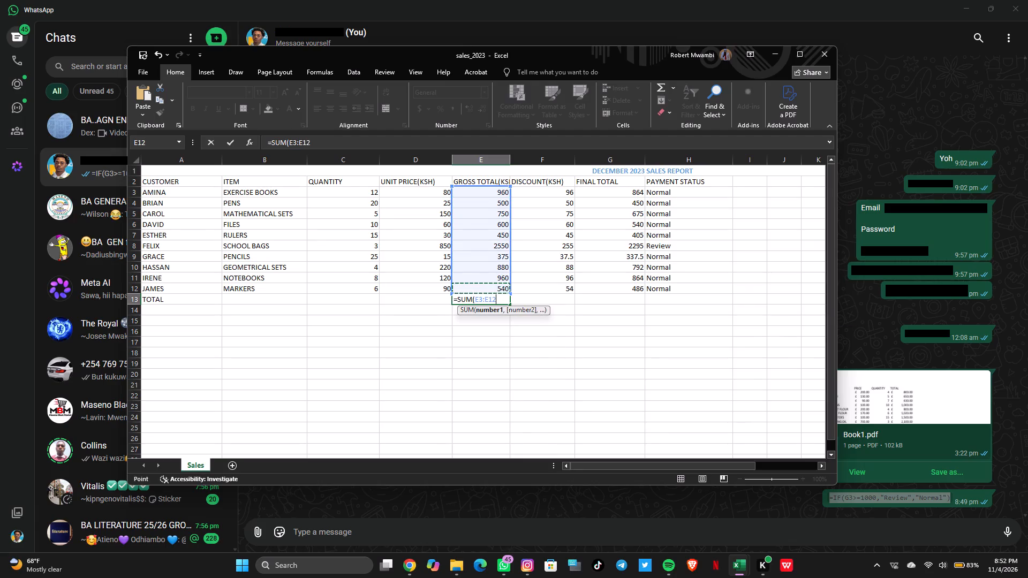
key("shift+parenright")
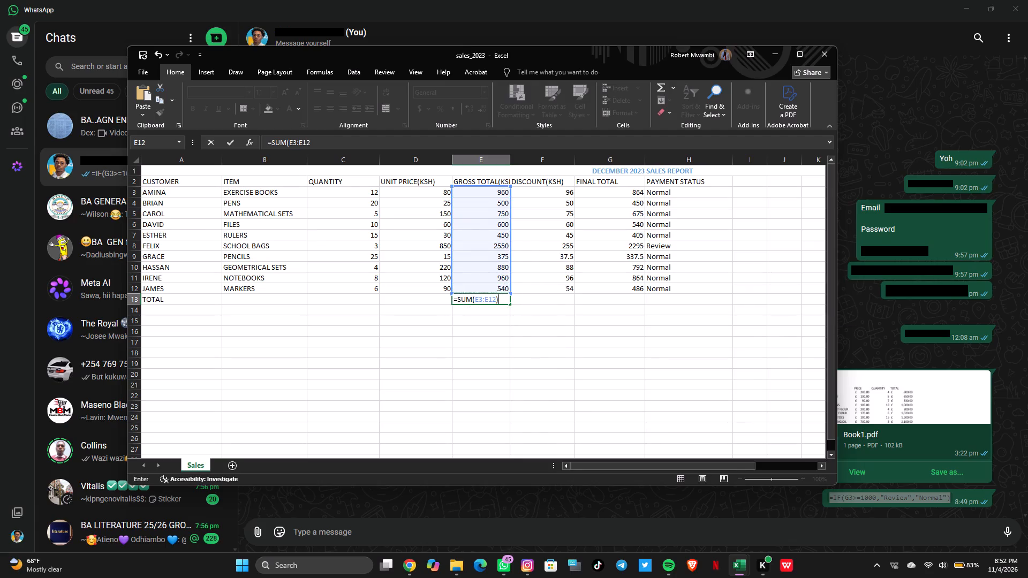
key("Return")
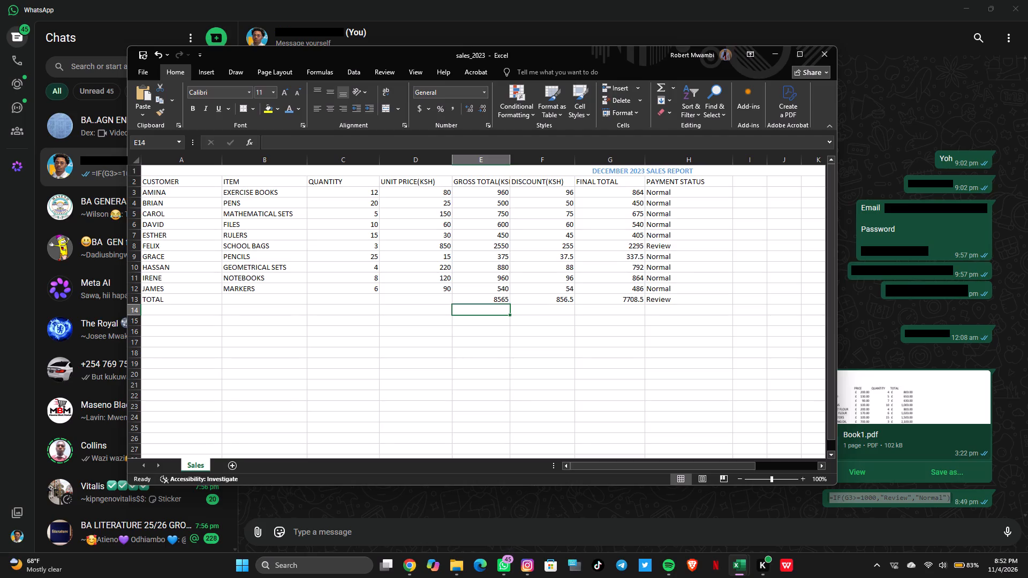
Check the TOTAL row's formulas and clear the IF formula from its PAYMENT STATUS cell, H13.
left_click(567, 300)
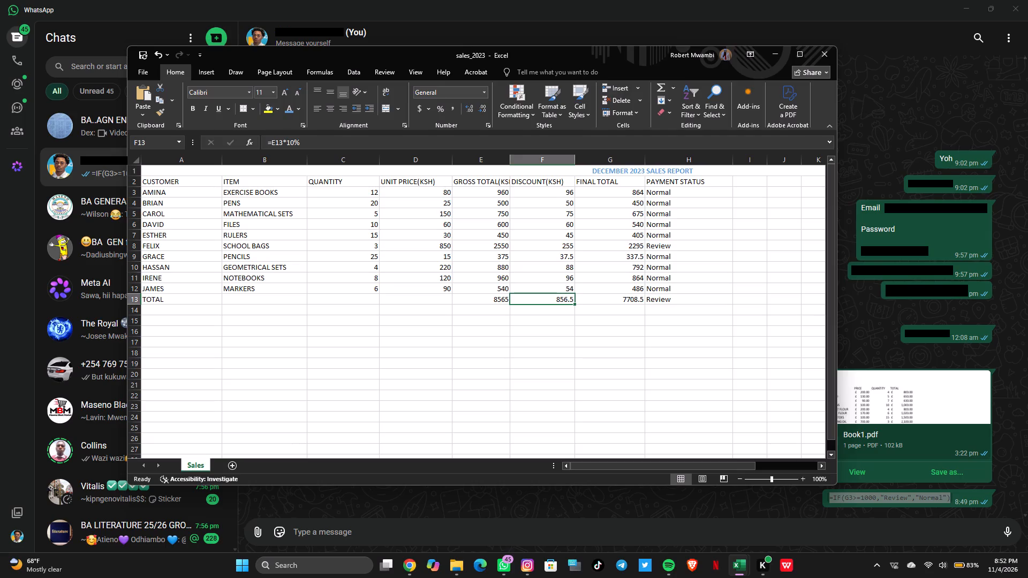
left_click(491, 301)
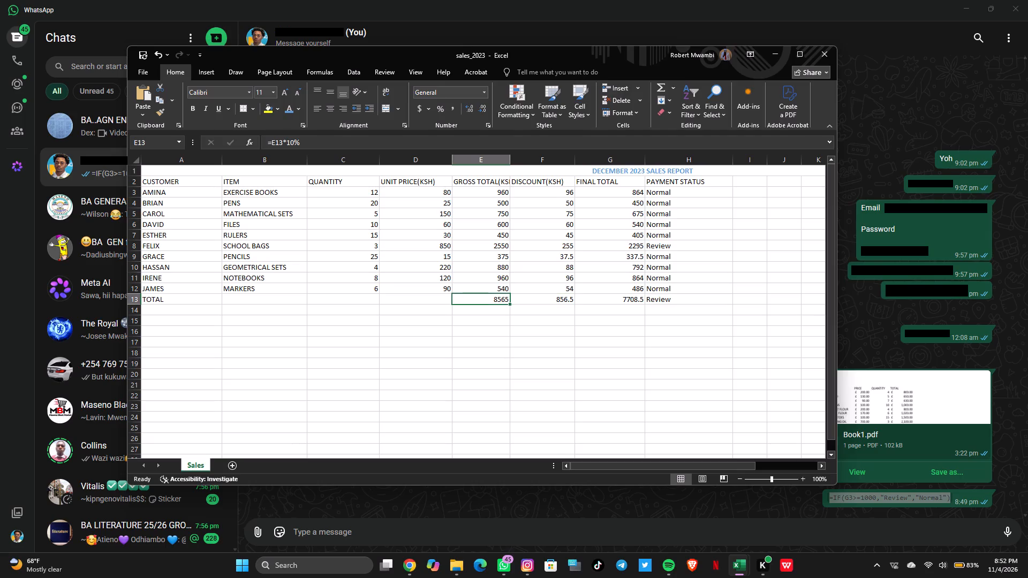
left_click(621, 301)
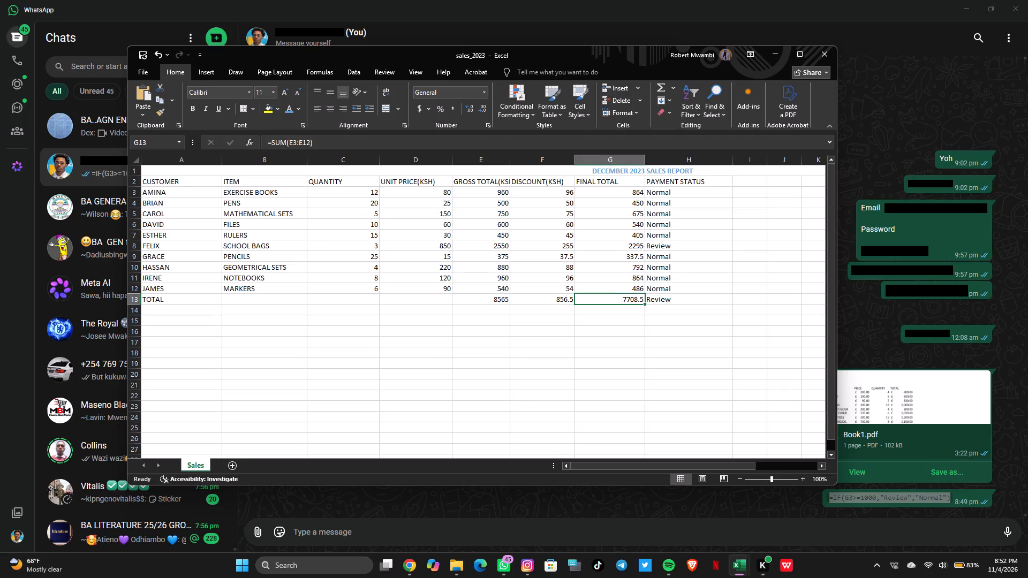
left_click(666, 300)
double_click(666, 300)
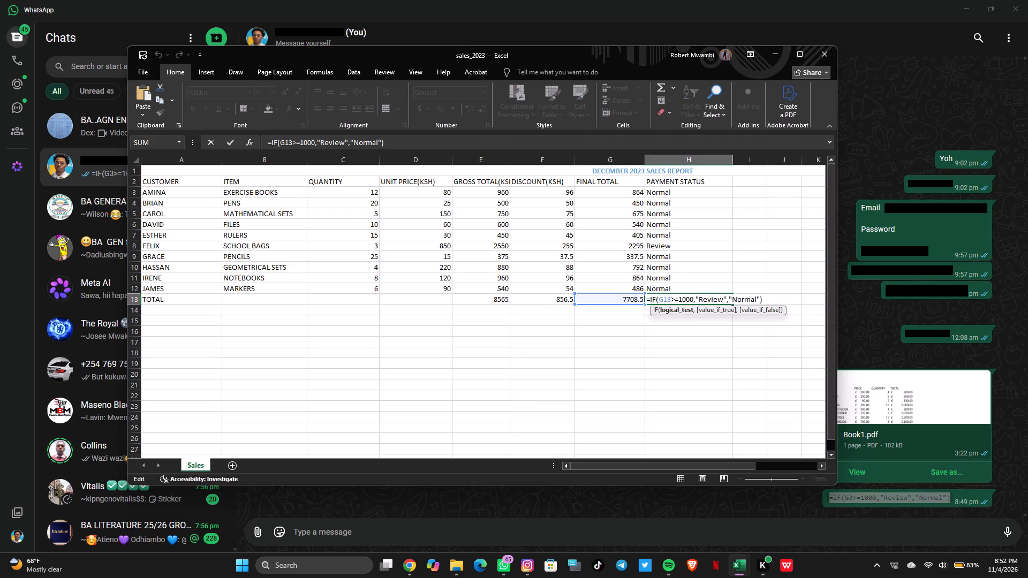
left_click(760, 298)
key("BackSpace")
key("BackSpace")
key("BackSpace")
key("BackSpace")
key("BackSpace")
key("BackSpace")
key("BackSpace")
key("BackSpace")
key("BackSpace")
key("BackSpace")
key("BackSpace")
key("BackSpace")
key("BackSpace")
key("BackSpace")
key("BackSpace")
key("BackSpace")
key("BackSpace")
key("BackSpace")
key("BackSpace")
key("BackSpace")
key("BackSpace")
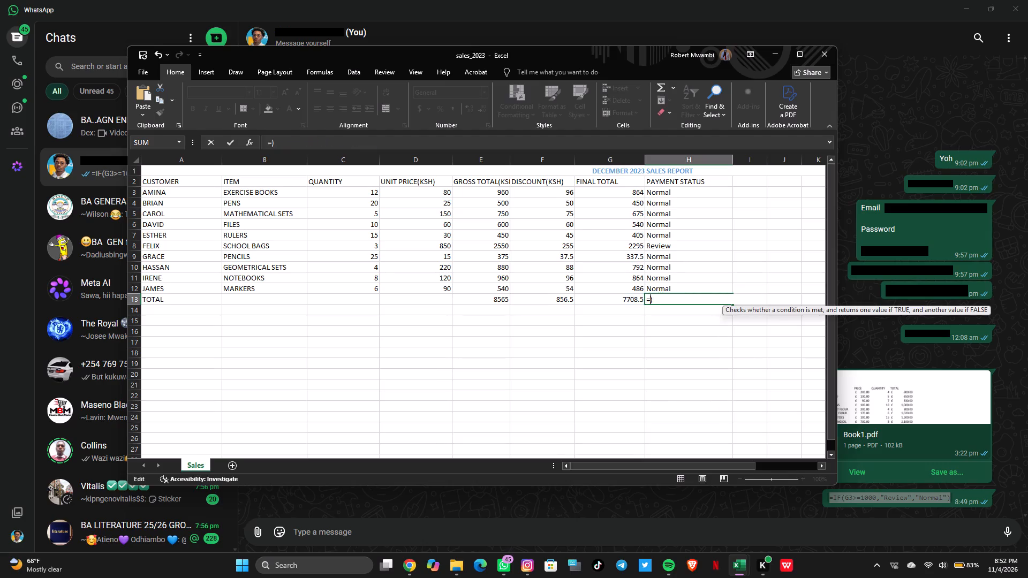
key("BackSpace")
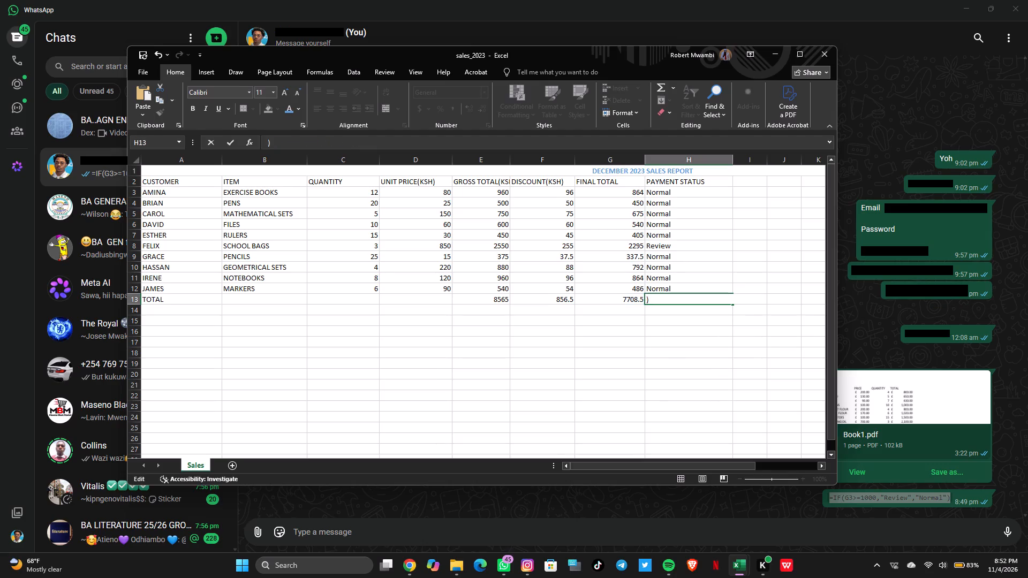
left_click(667, 299)
key("BackSpace")
Clear the formula from the TOTAL row's FINAL TOTAL cell, G13.
left_click(630, 300)
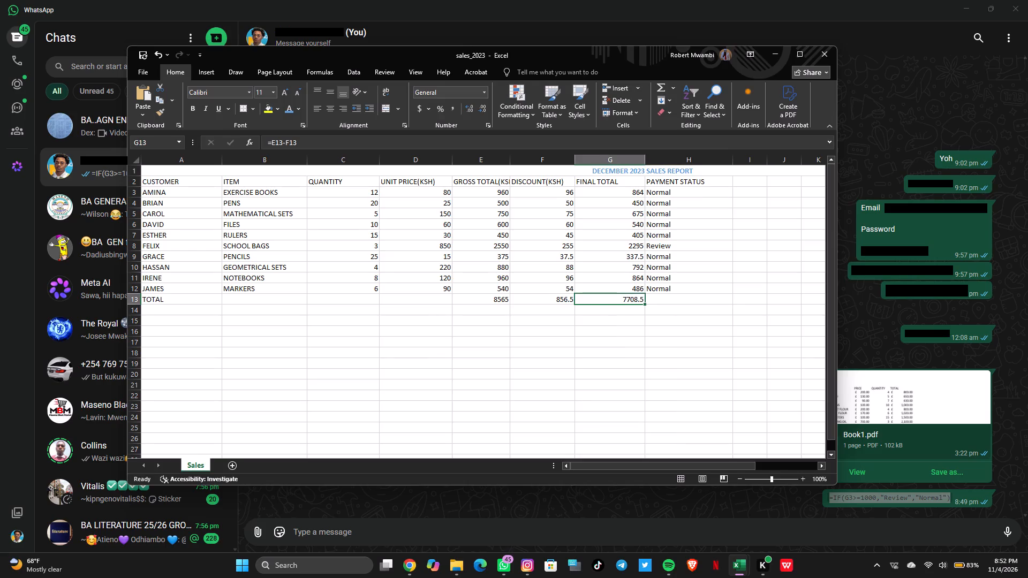
key("BackSpace")
key("BackSpace")
Replace the TOTAL row's discount formula in F13 with =SUM(F3:F12).
left_click(554, 300)
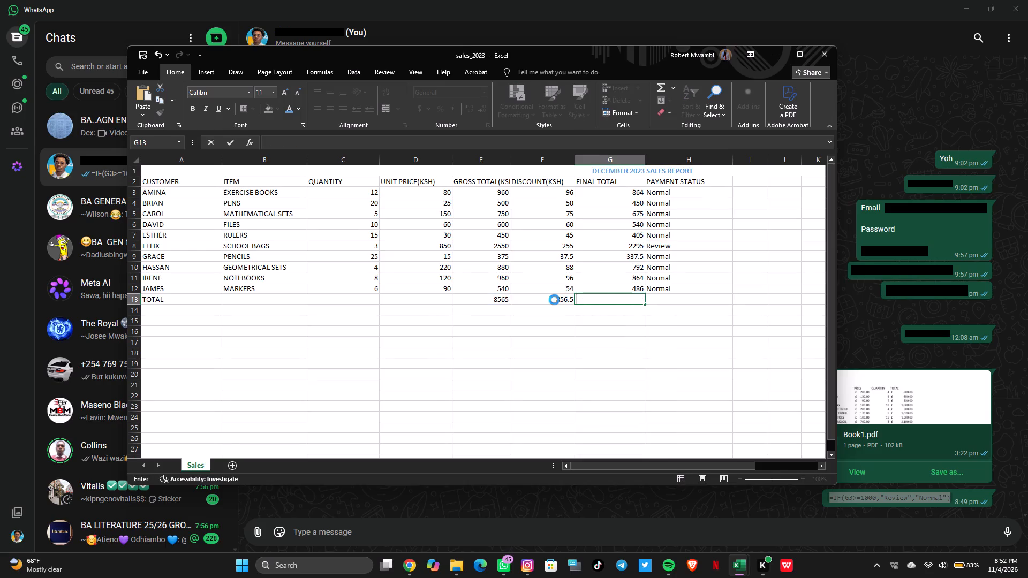
key("BackSpace")
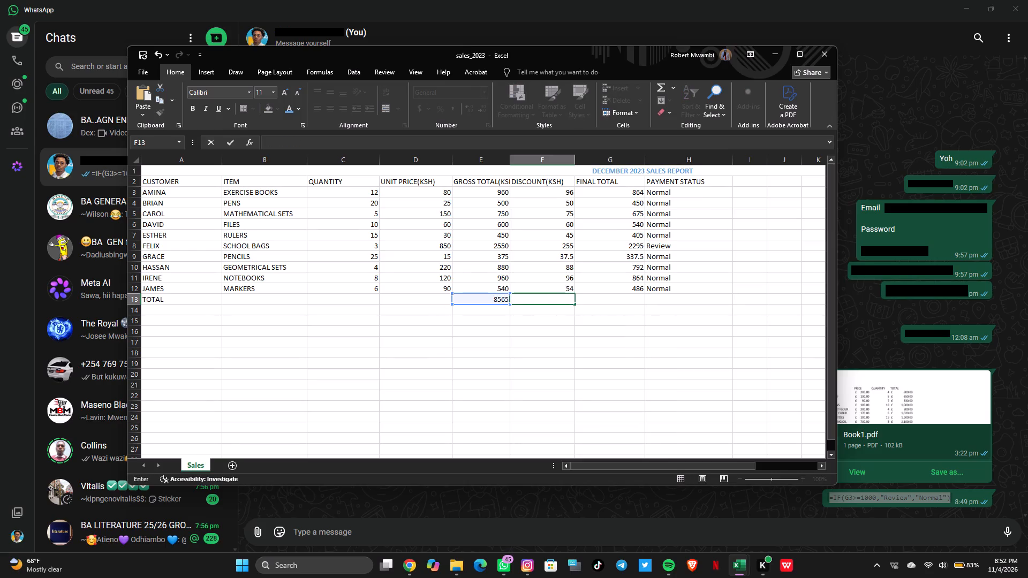
left_click(552, 301)
key("equal")
type("SUM")
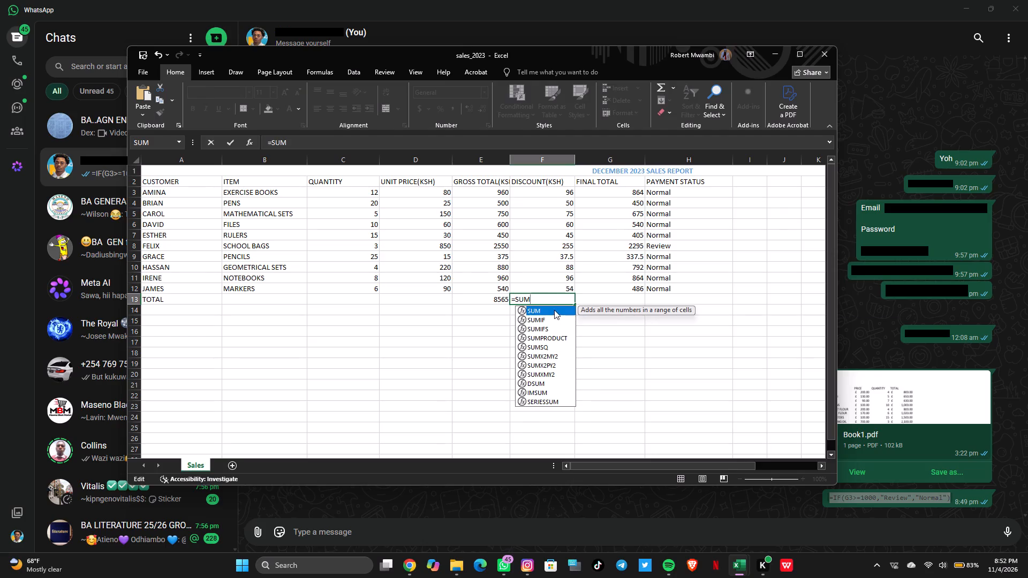
double_click(554, 310)
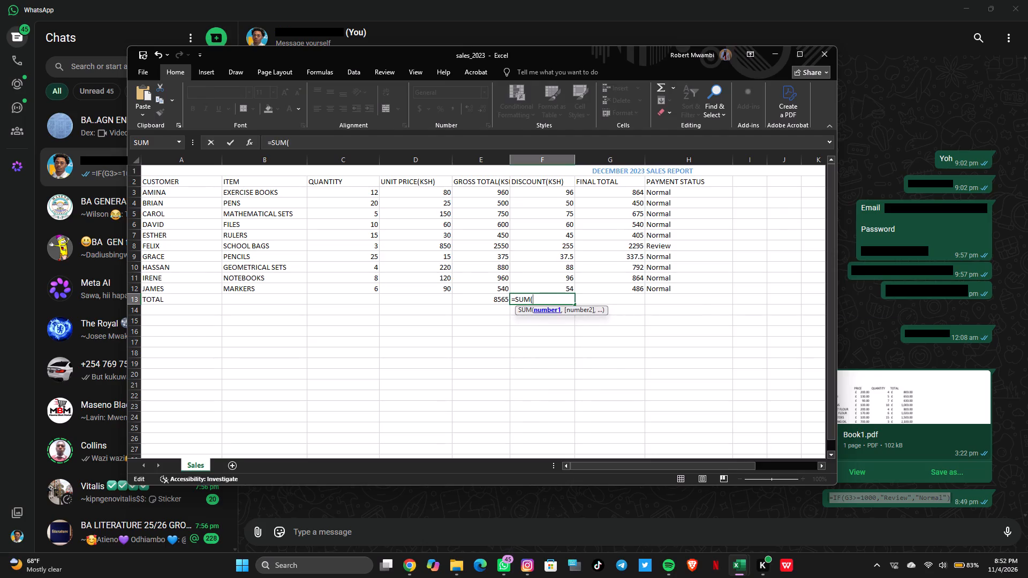
left_click(558, 191)
key("shift+colon")
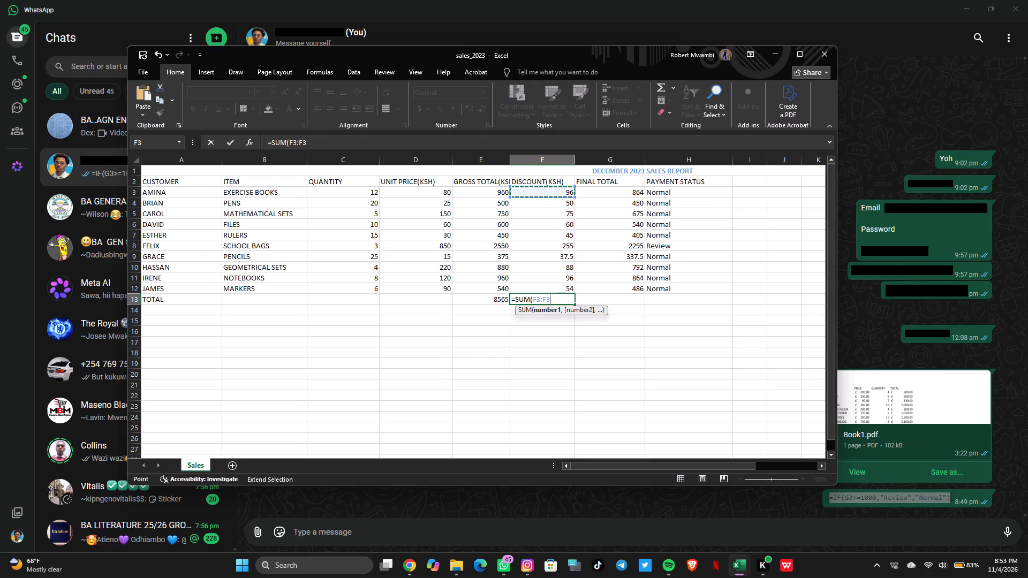
left_click(566, 288)
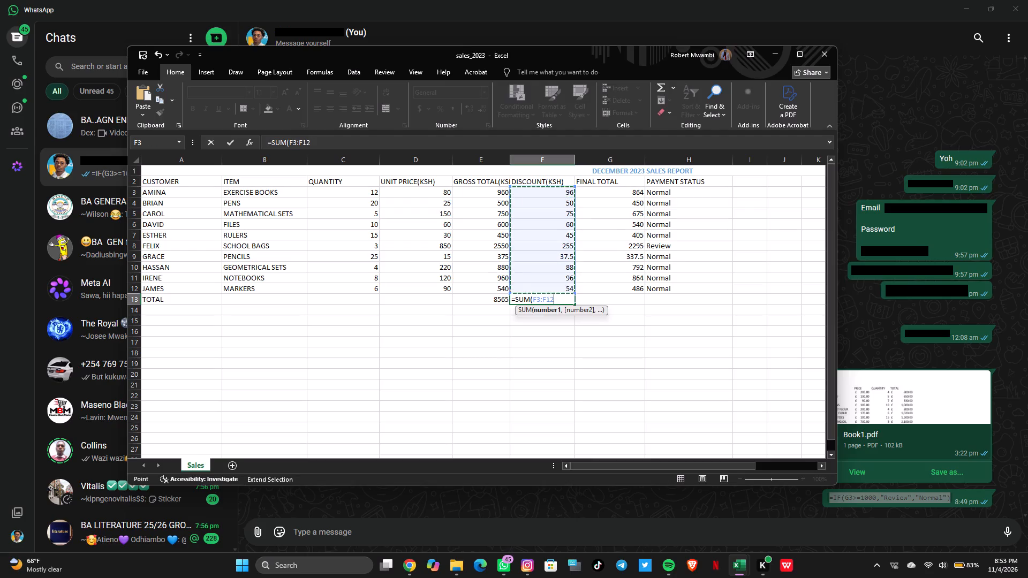
key("shift+parenright")
key("Return")
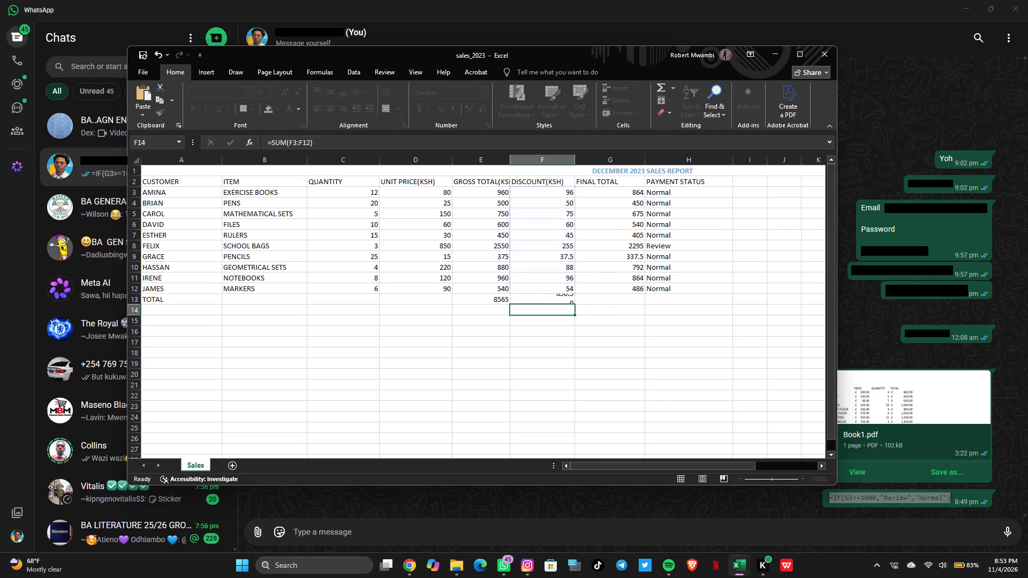
Sum the FINAL TOTAL column in the TOTAL row by entering =SUM(G3:G12) in cell G13.
left_click(608, 299)
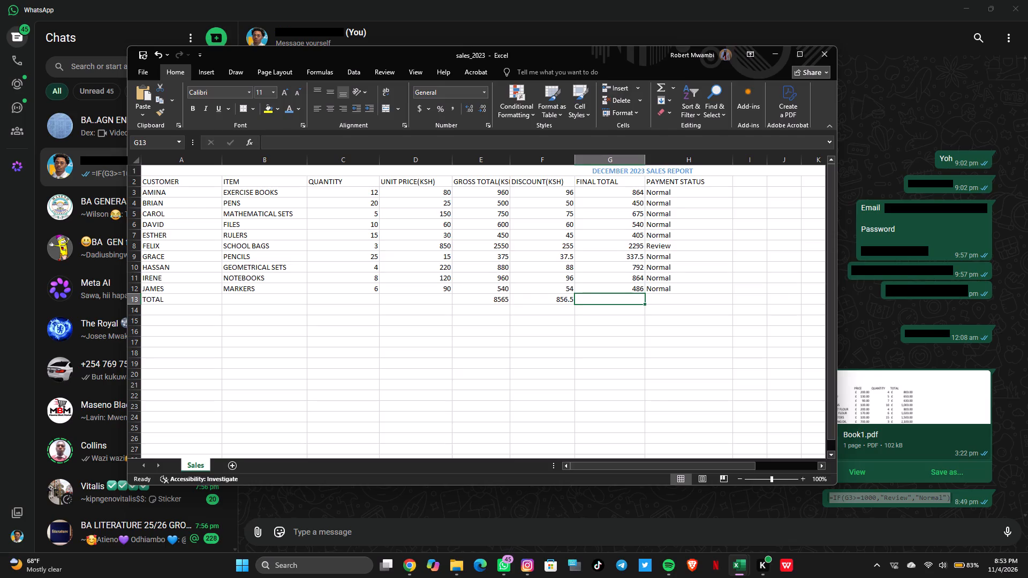
type("=SUM")
double_click(609, 309)
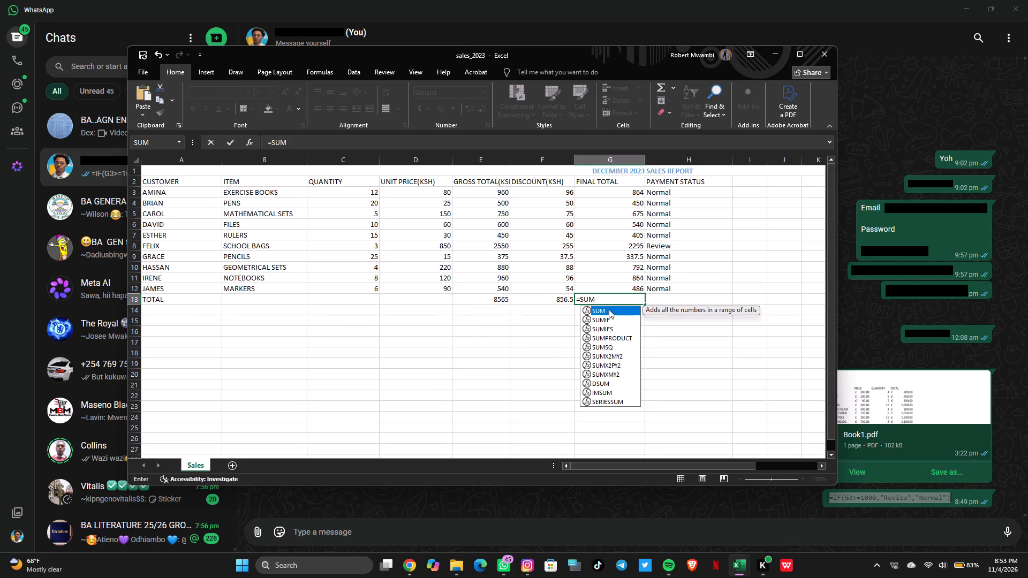
left_click(640, 193)
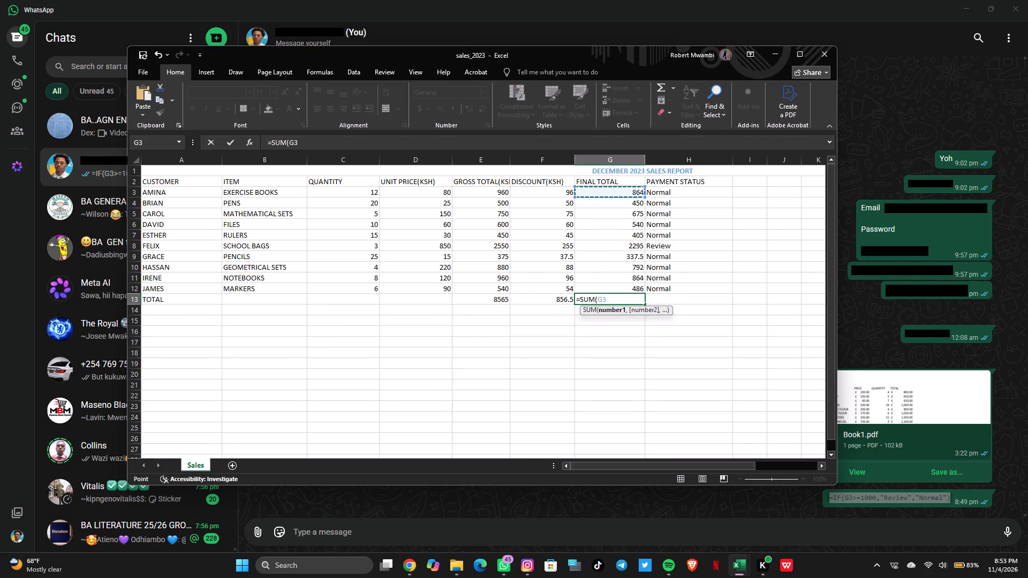
key("shift+colon")
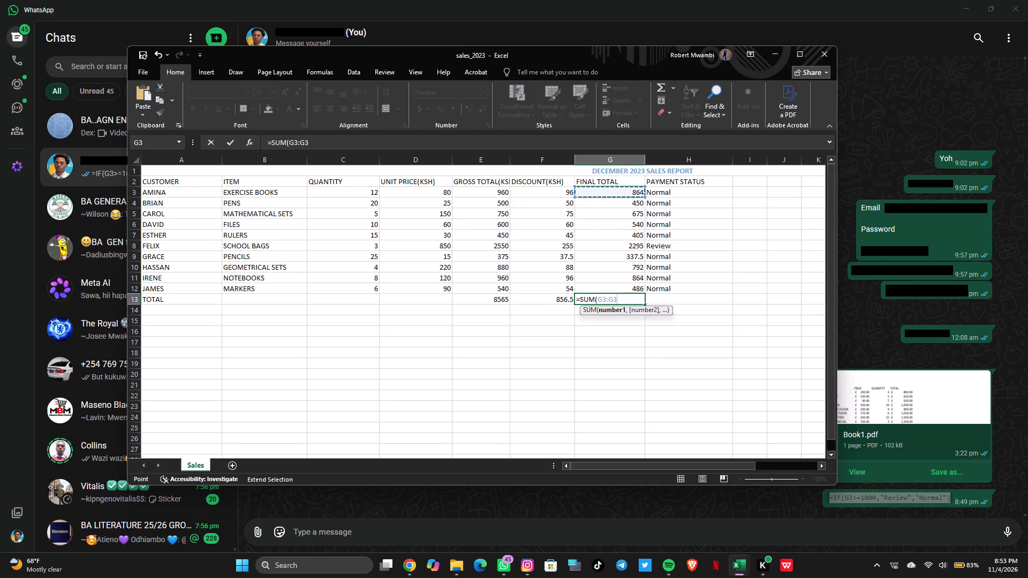
key("BackSpace")
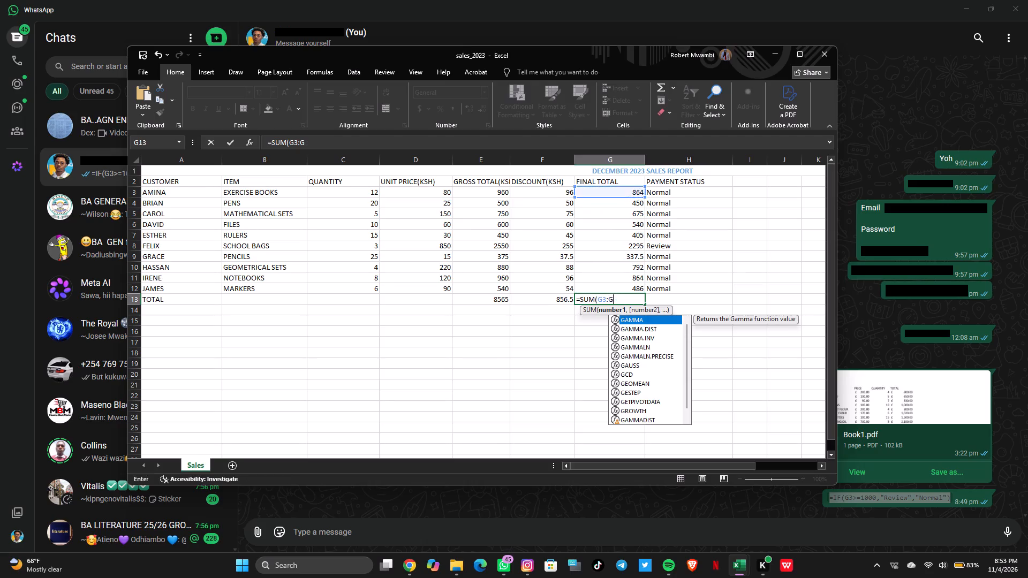
key("BackSpace")
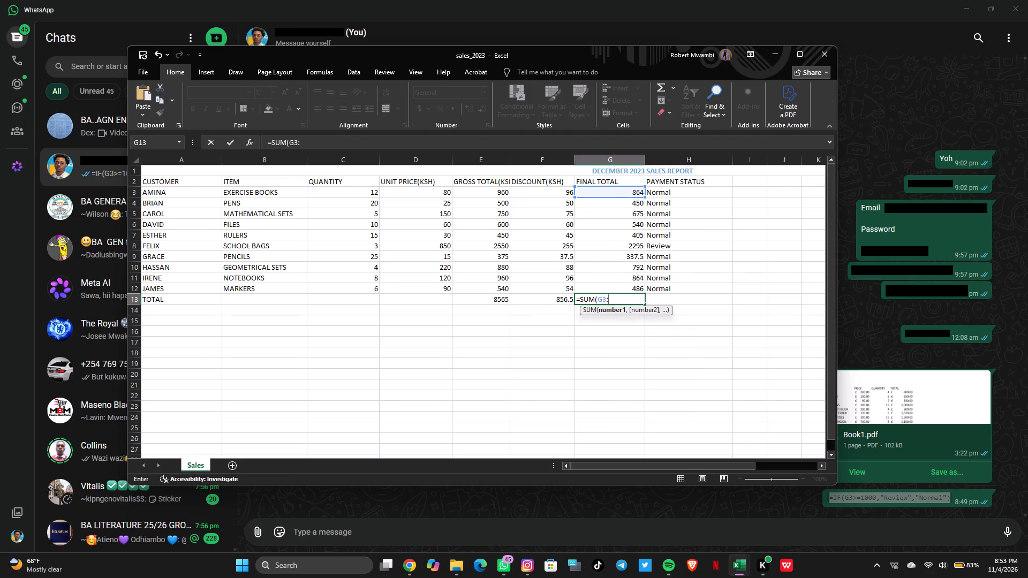
left_click(631, 288)
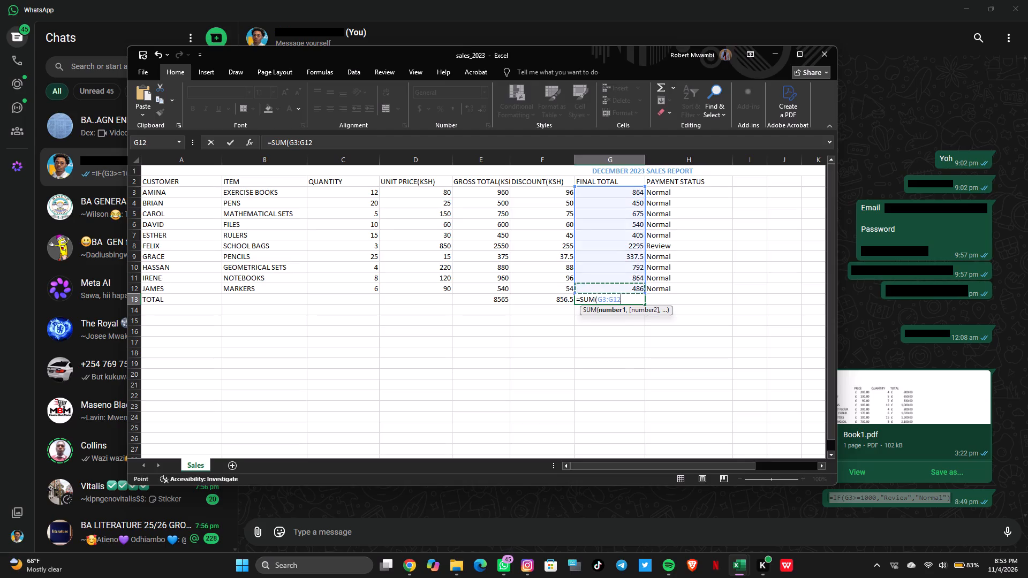
key("Return")
Clear the IF formula from the TOTAL row's PAYMENT STATUS cell, H13.
left_click(684, 301)
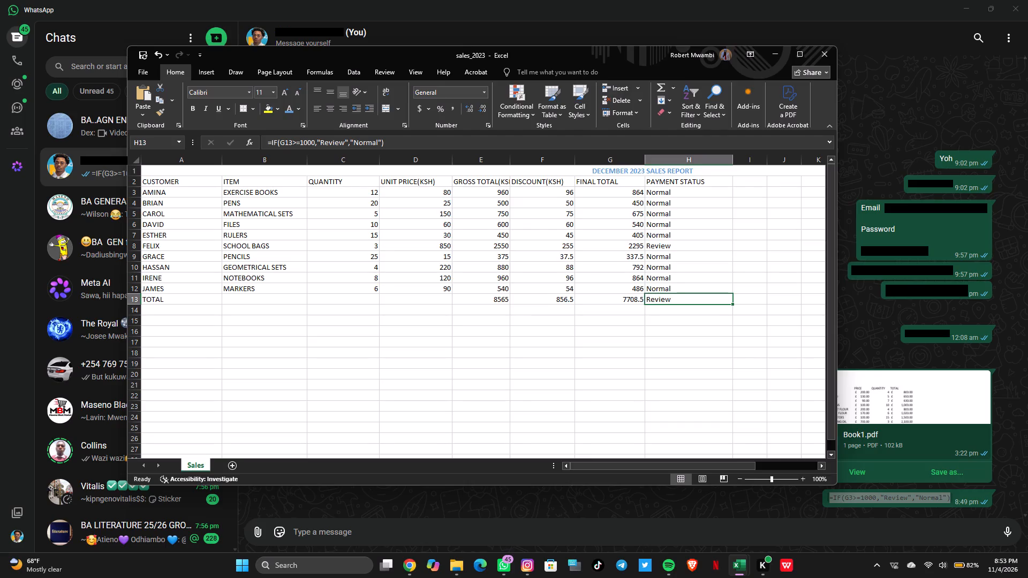
key("BackSpace")
key("BackSpace")
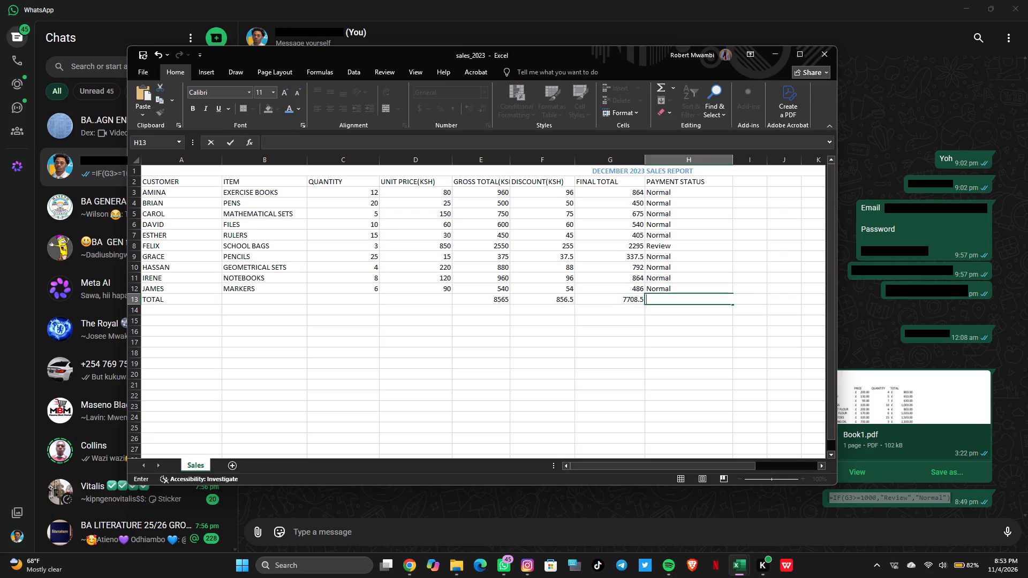
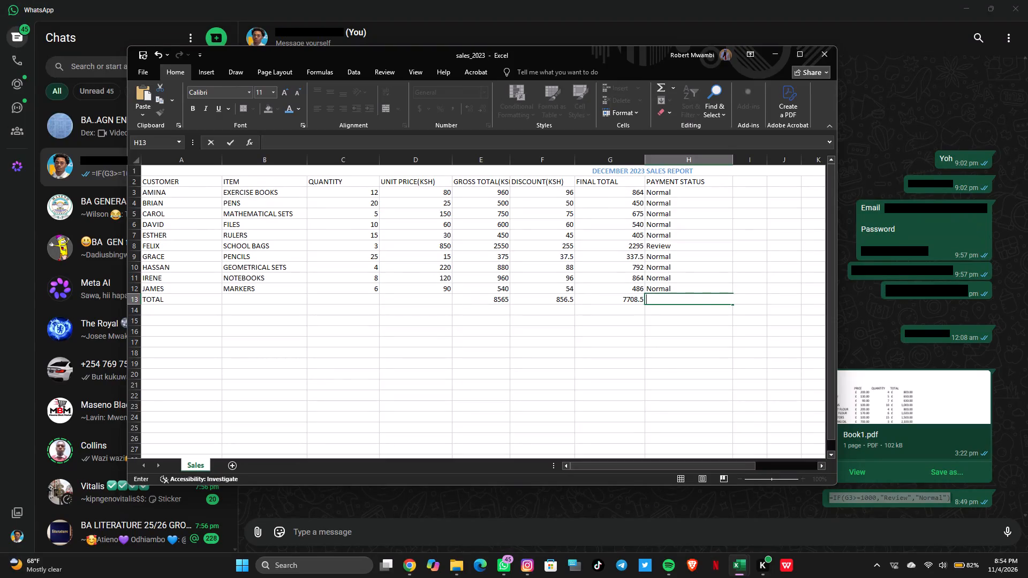
Fill the PAYMENT STATUS IF formula from H12 down into the TOTAL row's cell H13.
left_click(641, 309)
left_click(698, 285)
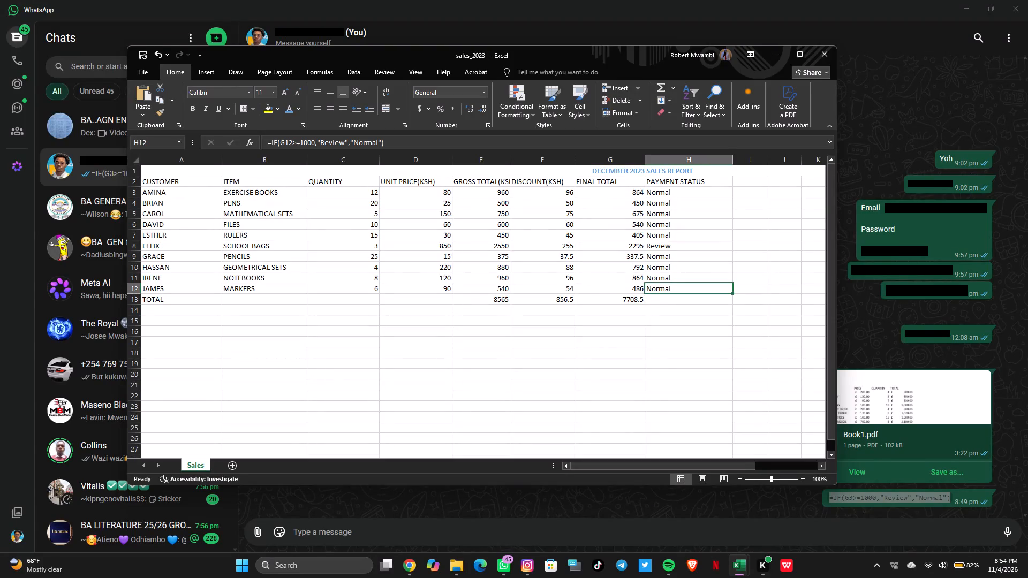
left_click_drag(732, 292, 728, 307)
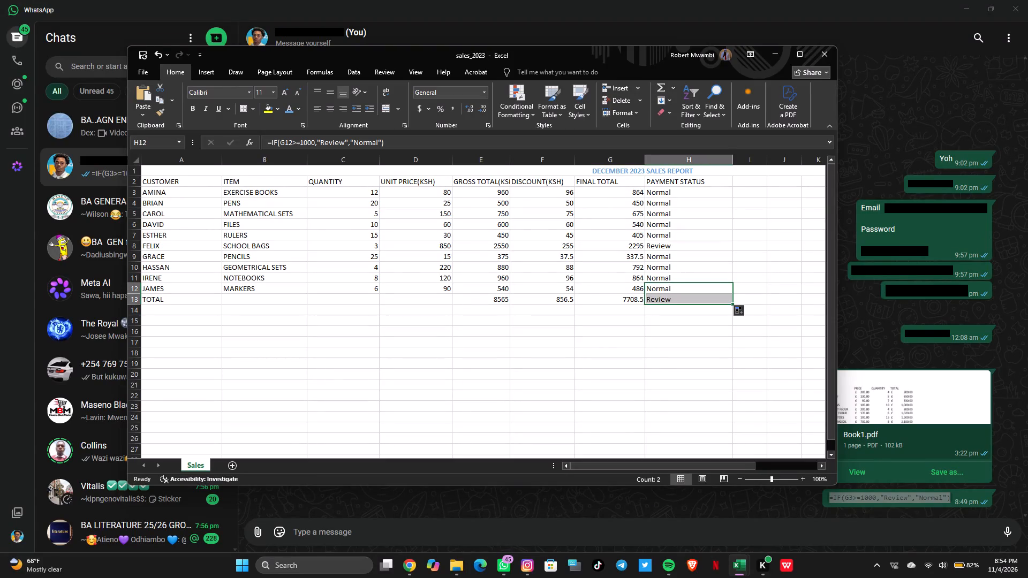
left_click(527, 336)
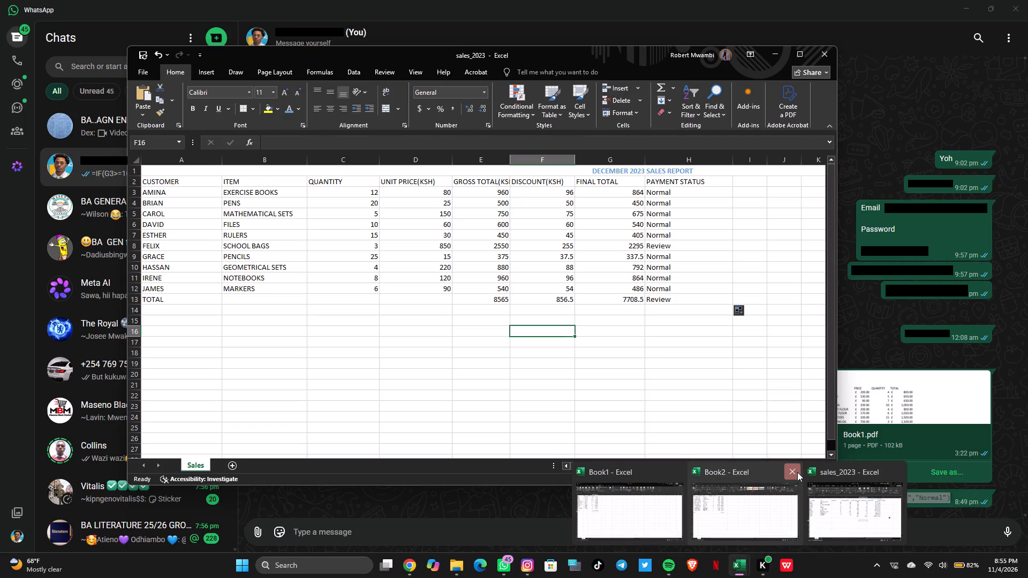
Close the Book2 workbook without saving its changes.
left_click(797, 472)
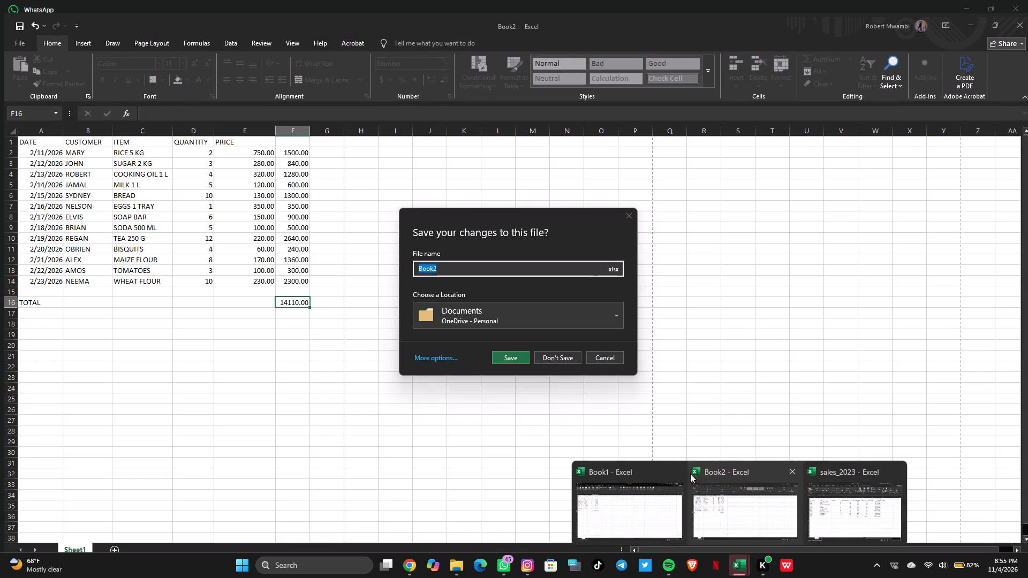
left_click(561, 357)
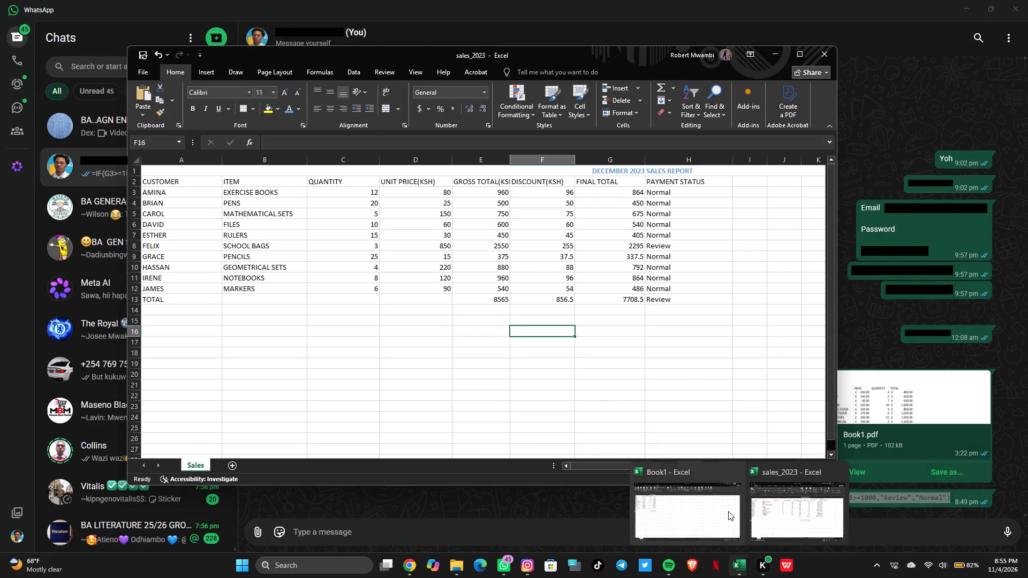
Close the Book1 workbook without saving its changes.
left_click(733, 467)
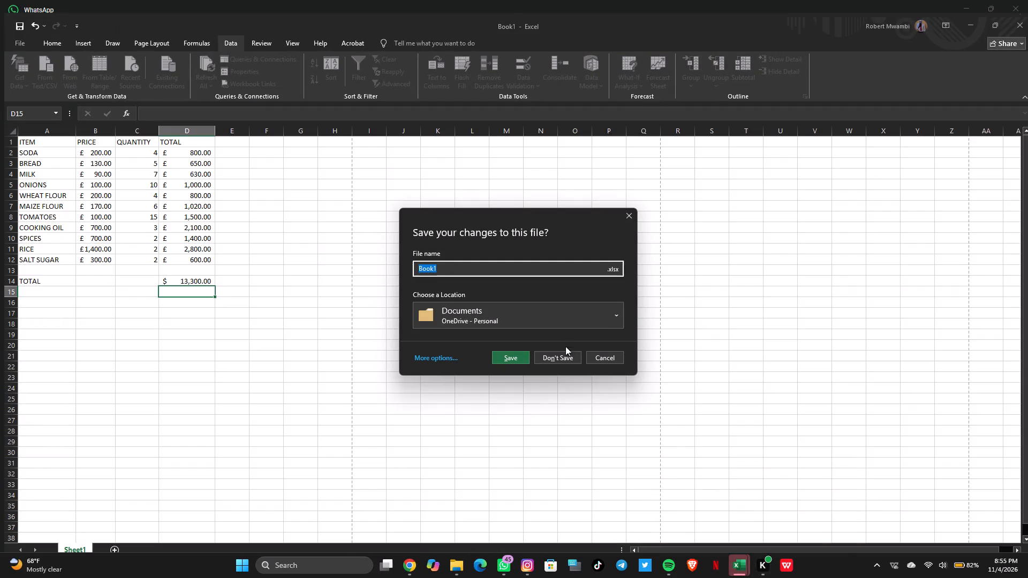
left_click(564, 354)
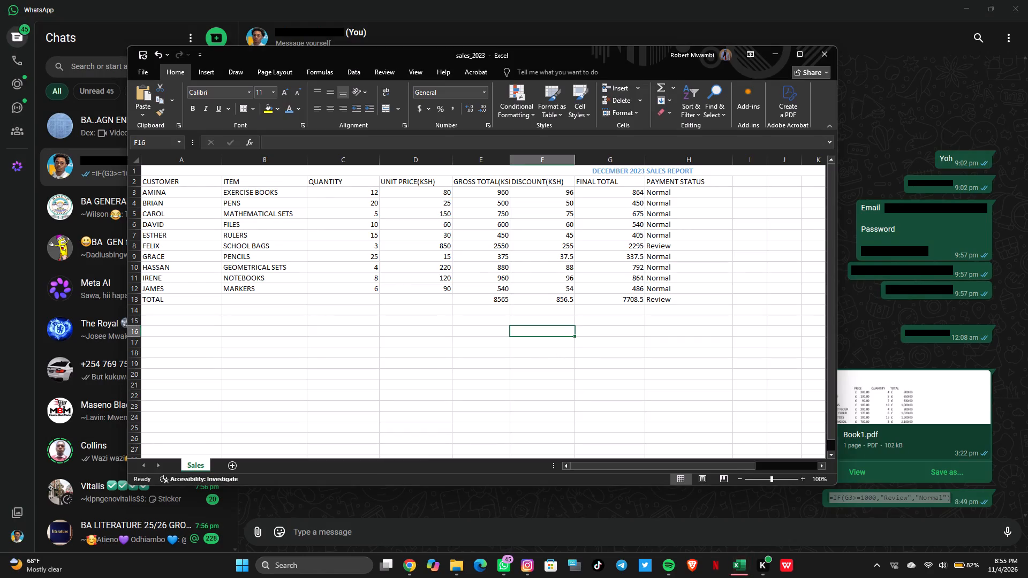
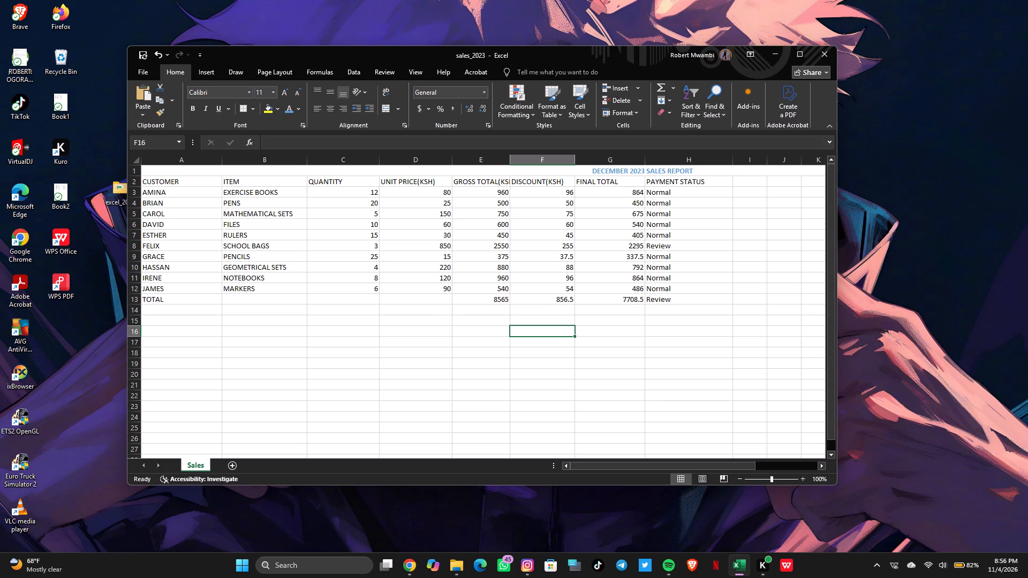
Sort the sales table range A2:H12, leaving out the title and TOTAL rows, from A to Z.
left_click_drag(211, 181, 325, 260)
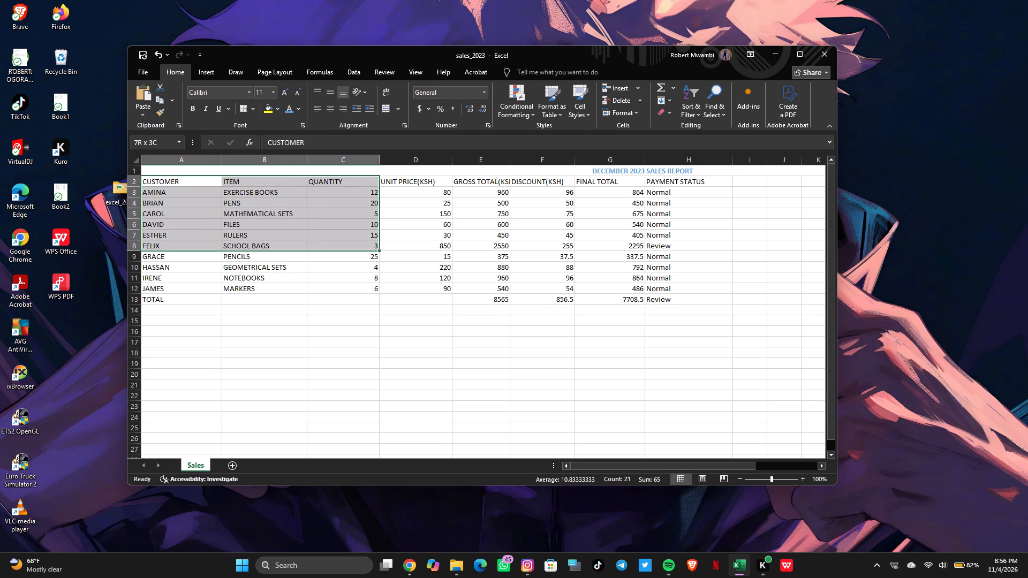
left_click_drag(325, 260, 566, 286)
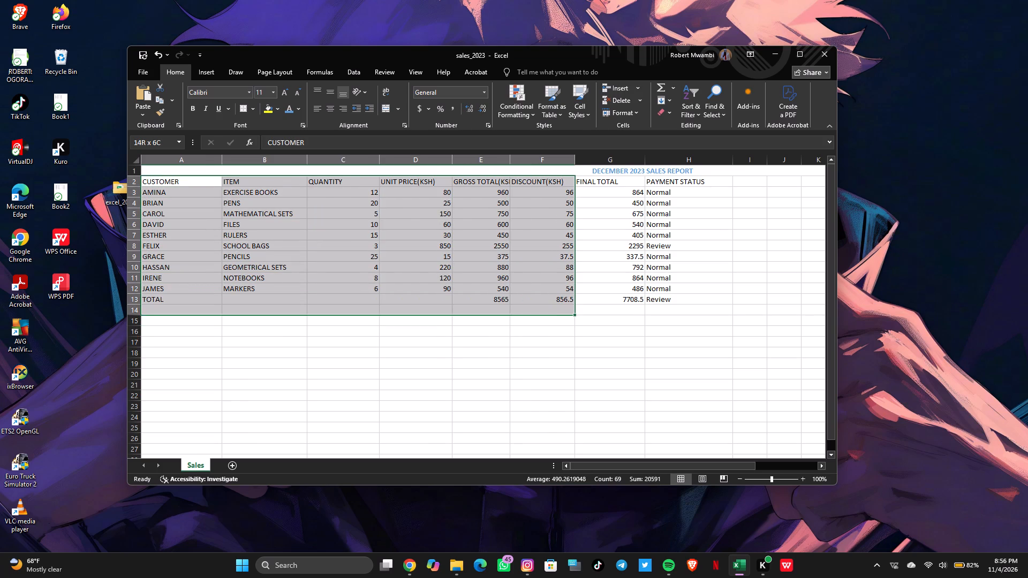
left_click_drag(566, 286, 694, 287)
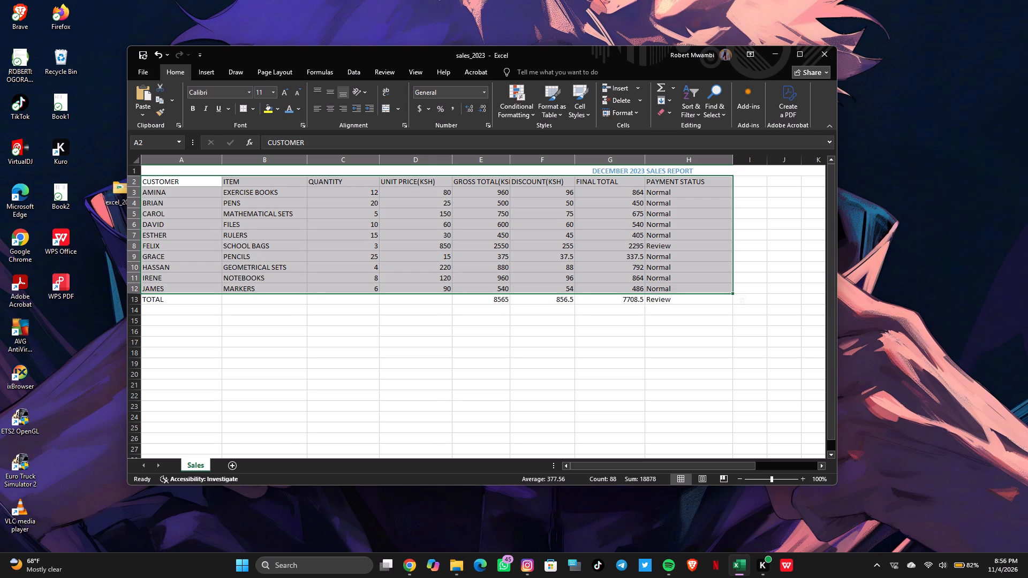
right_click(594, 232)
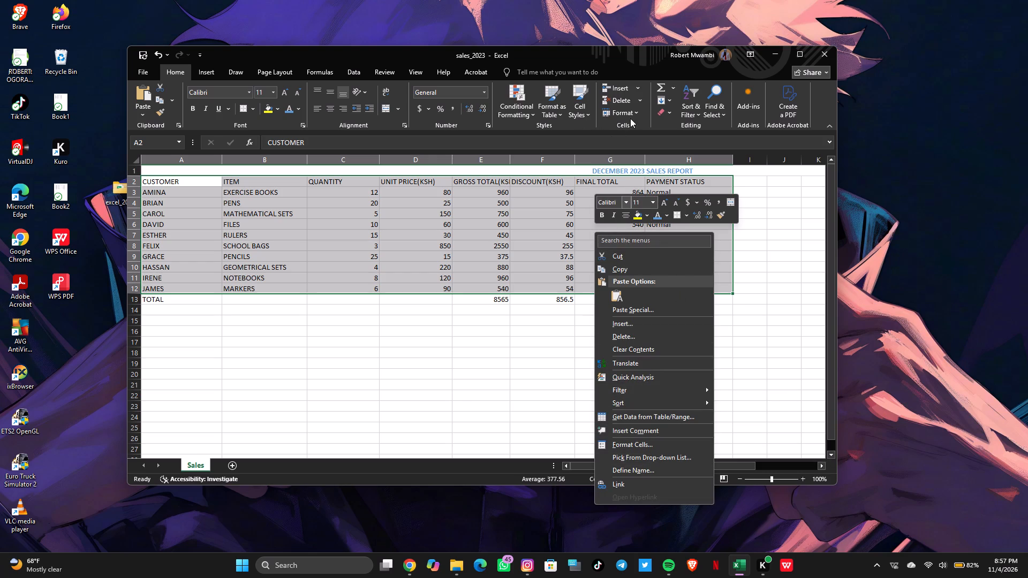
left_click(211, 74)
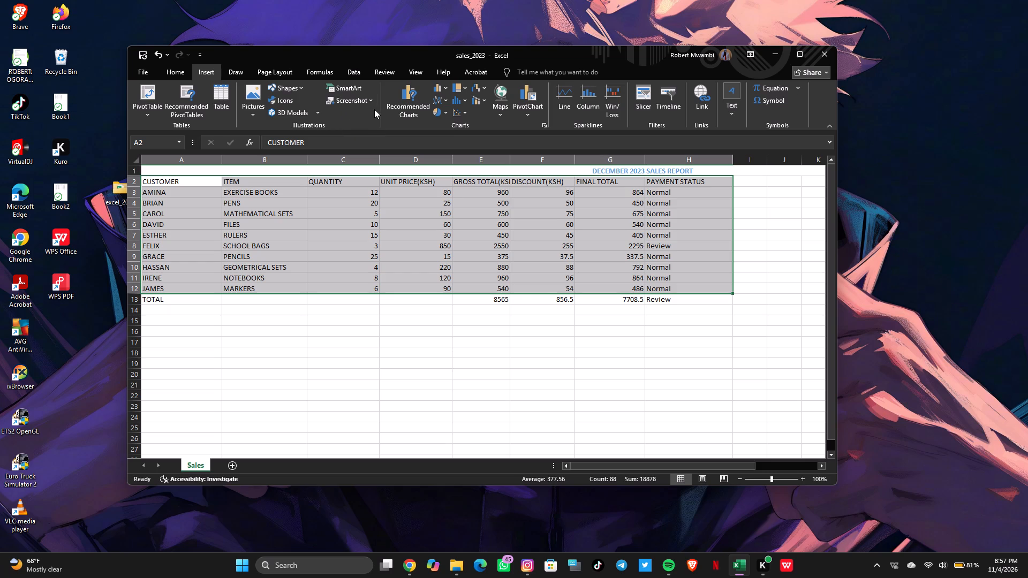
right_click(399, 231)
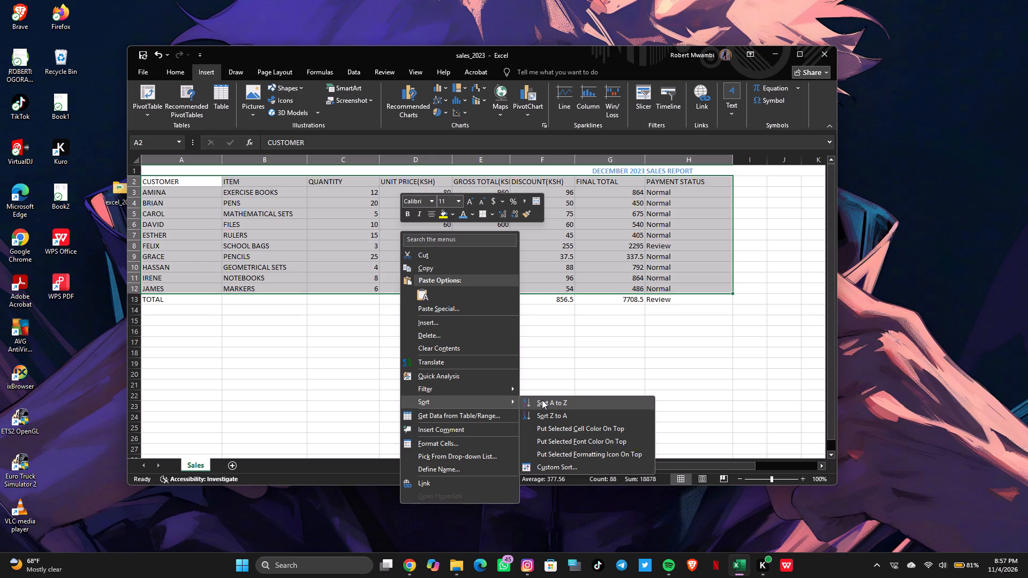
left_click(550, 401)
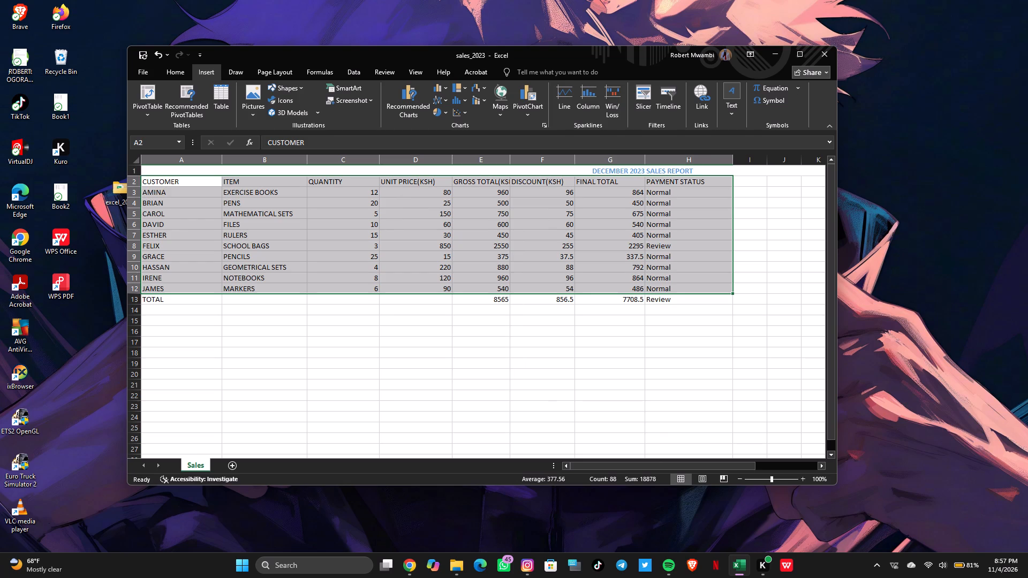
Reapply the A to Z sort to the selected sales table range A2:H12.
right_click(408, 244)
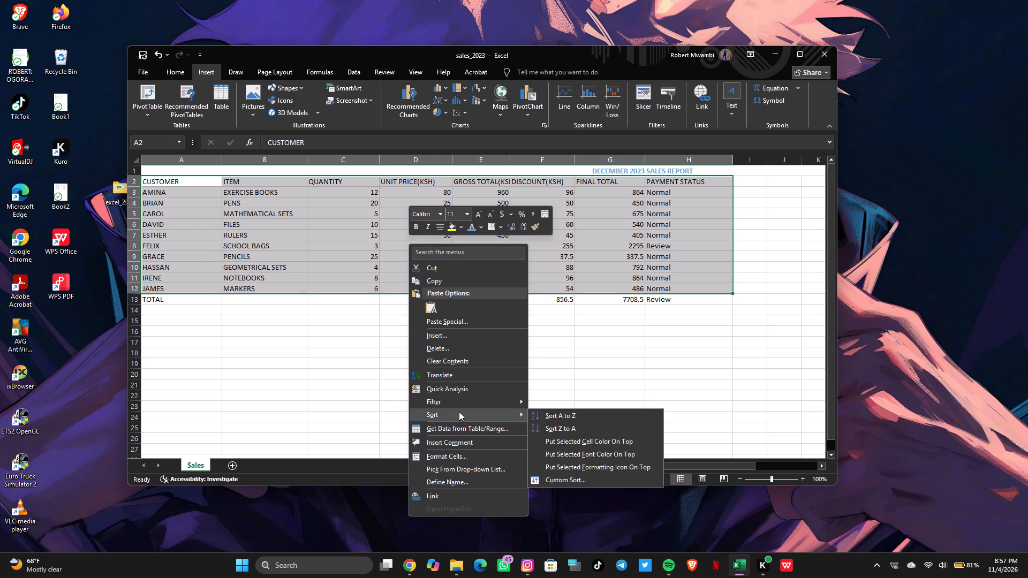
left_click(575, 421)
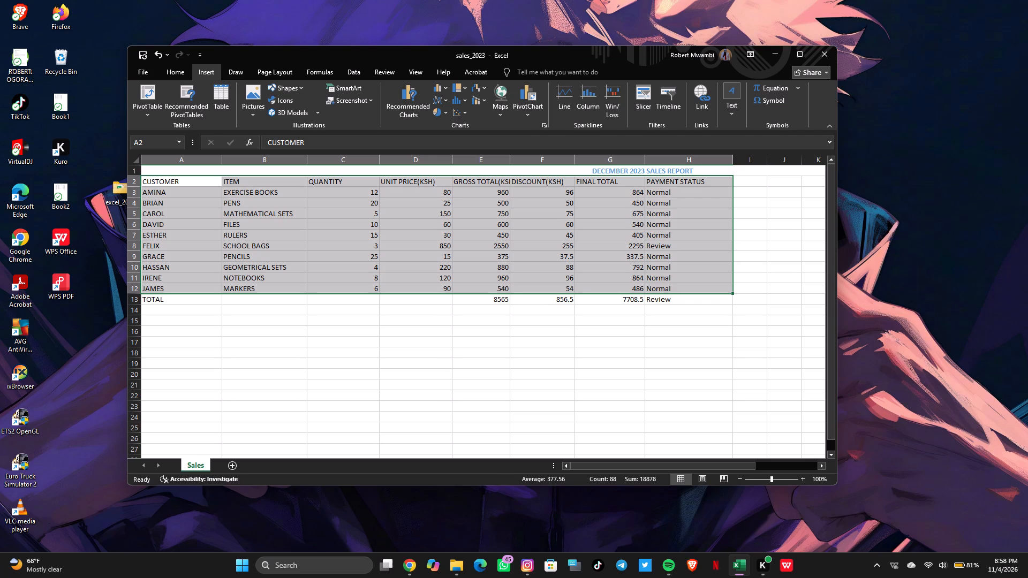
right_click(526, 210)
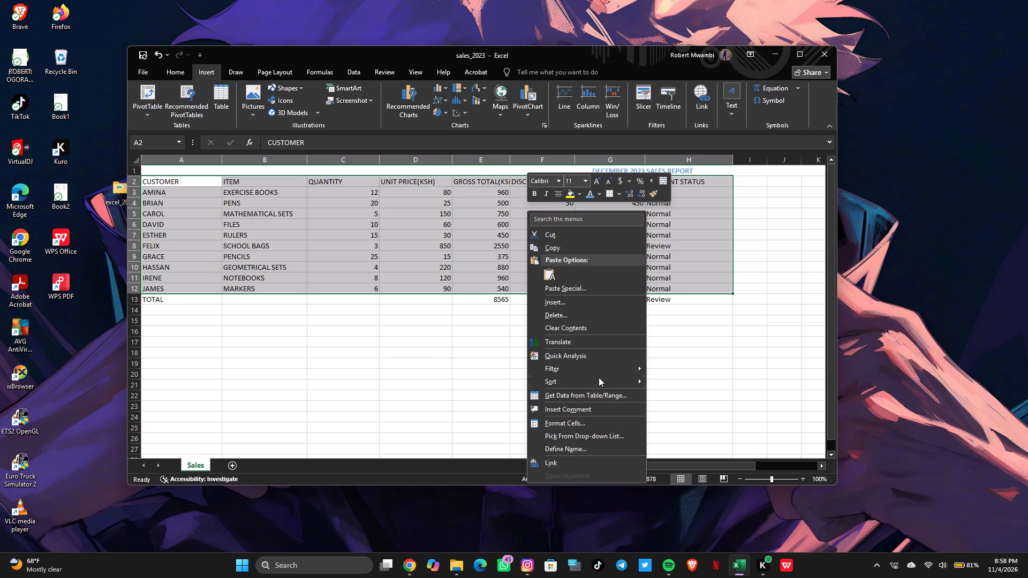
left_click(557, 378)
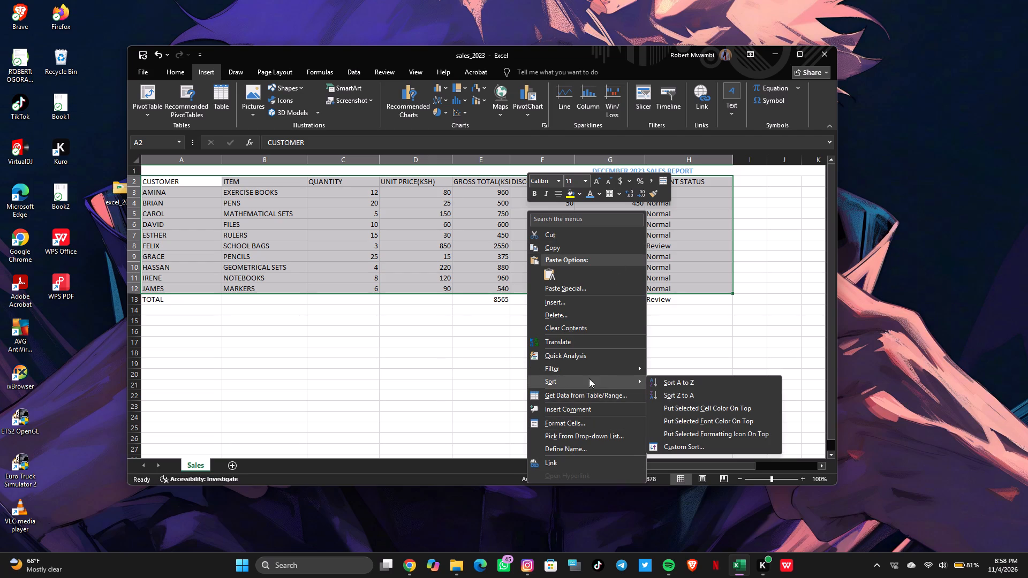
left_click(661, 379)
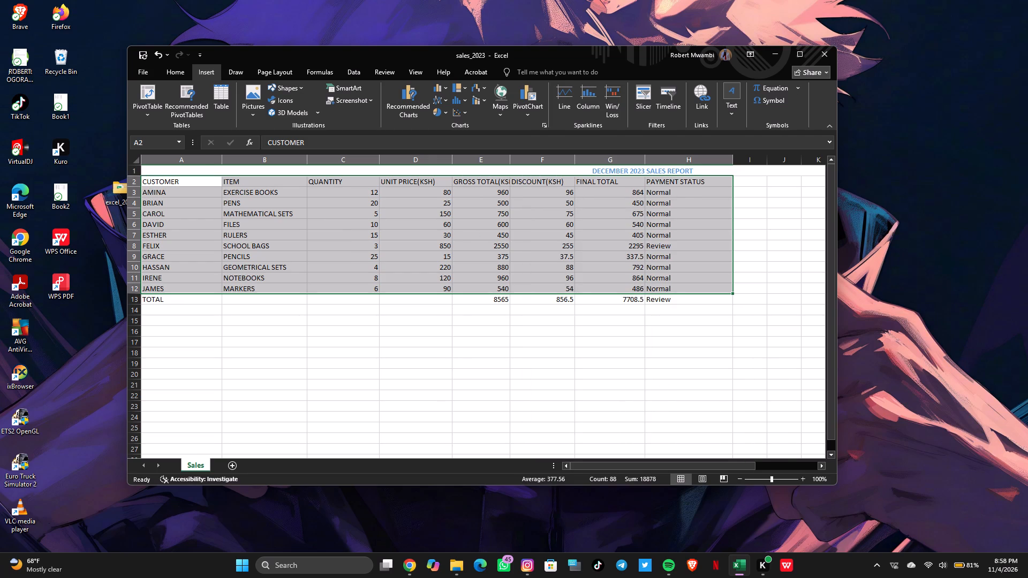
Custom-sort the sales records by CUSTOMER on Cell Values in A to Z order, treating the first row as headers.
left_click(357, 65)
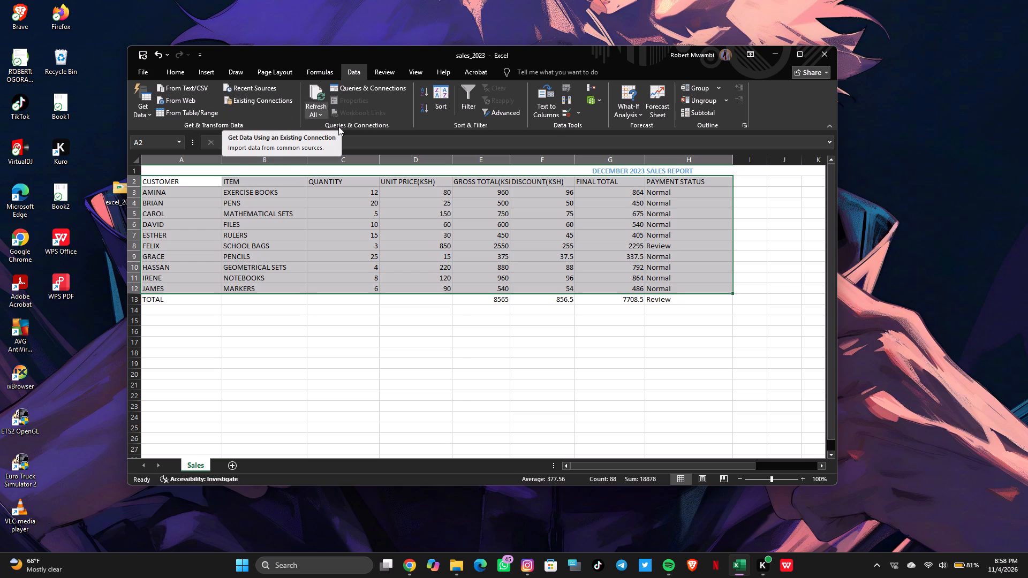
left_click(447, 95)
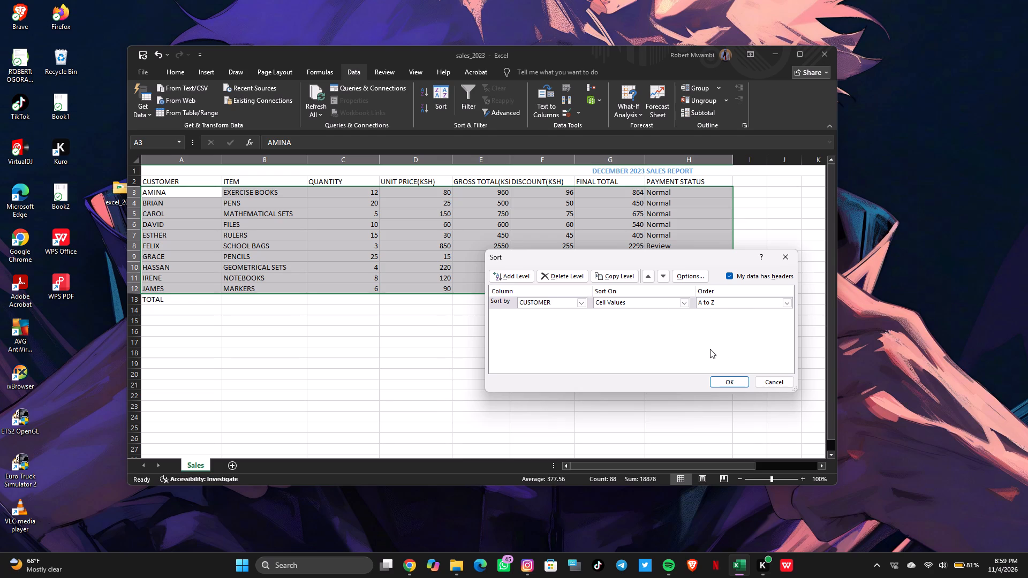
left_click(737, 383)
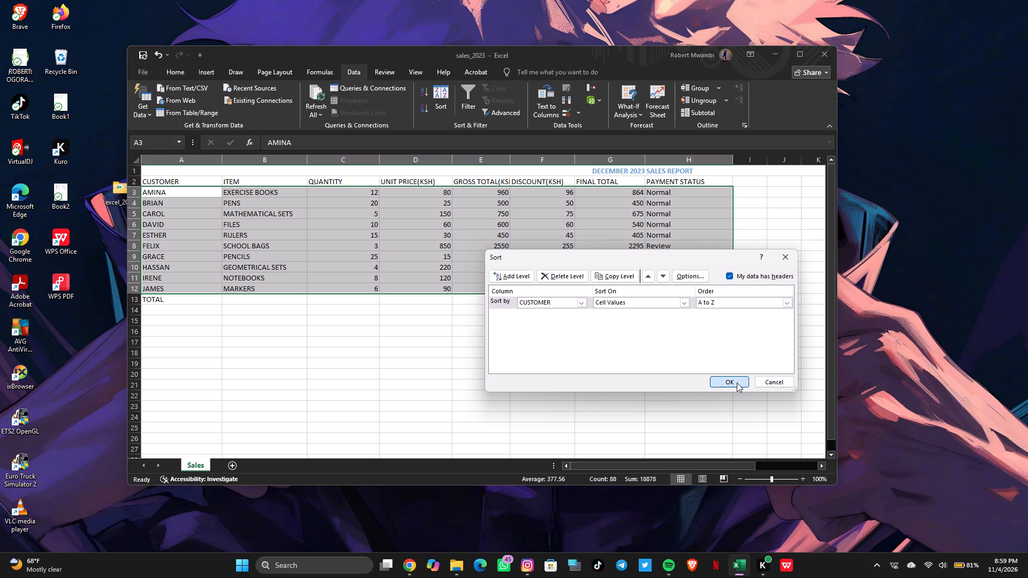
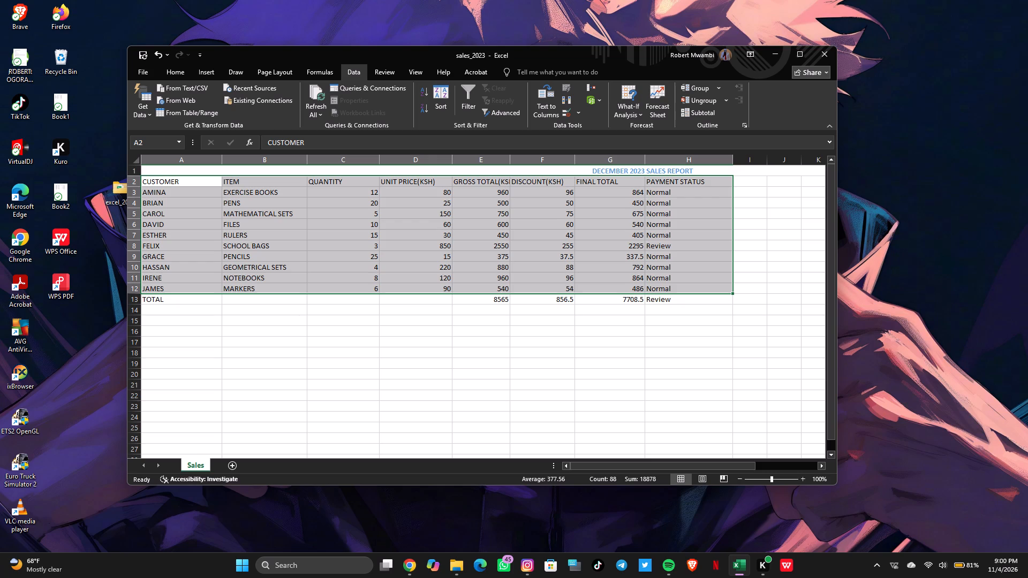
Add filters to the header row of the sales table range A2:H12.
left_click(354, 71)
left_click(469, 100)
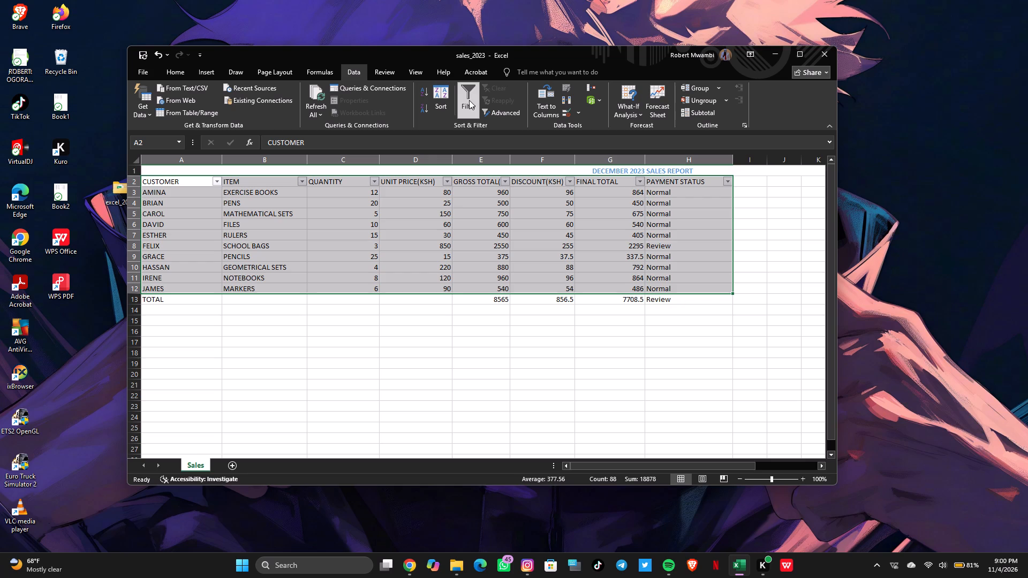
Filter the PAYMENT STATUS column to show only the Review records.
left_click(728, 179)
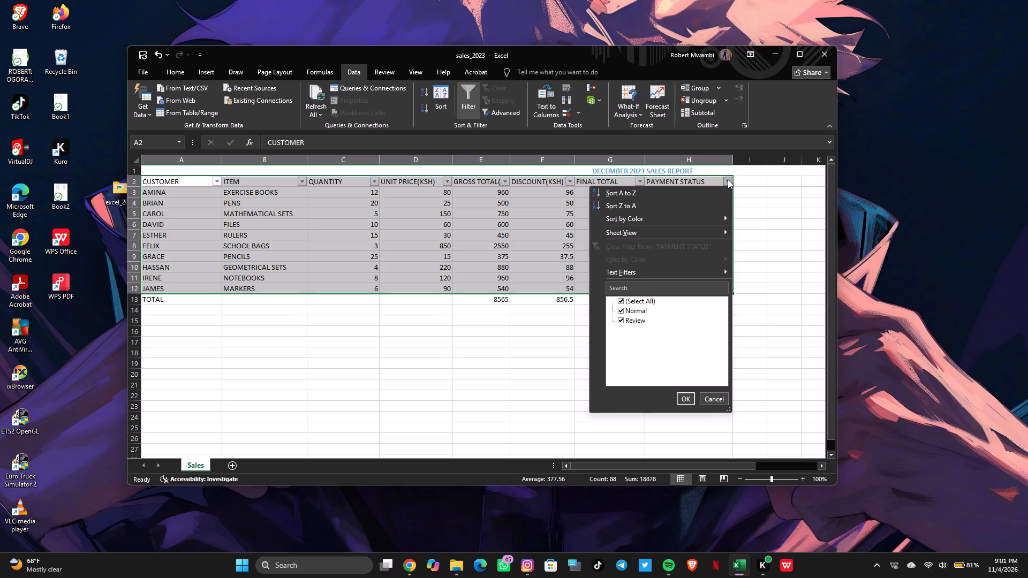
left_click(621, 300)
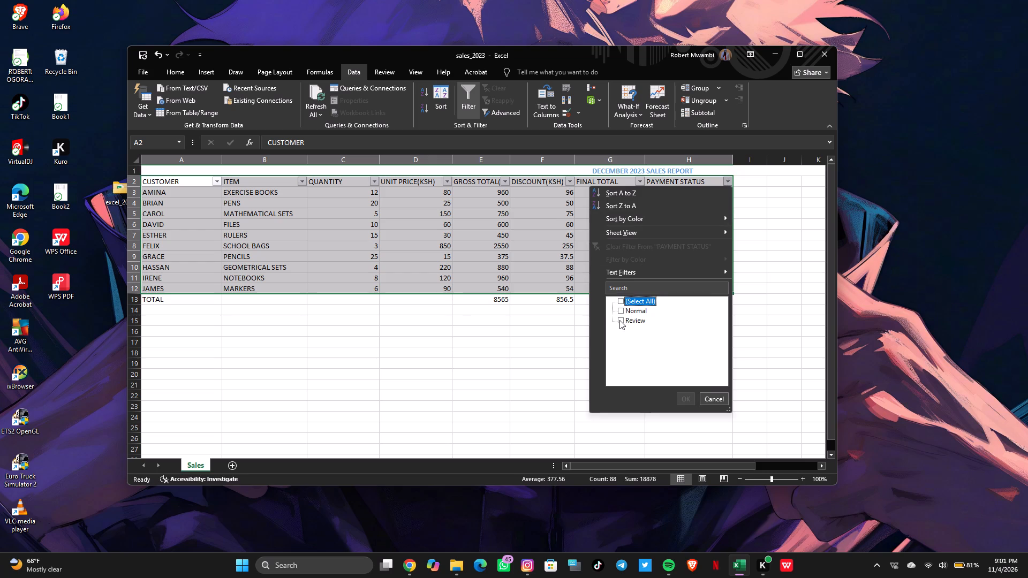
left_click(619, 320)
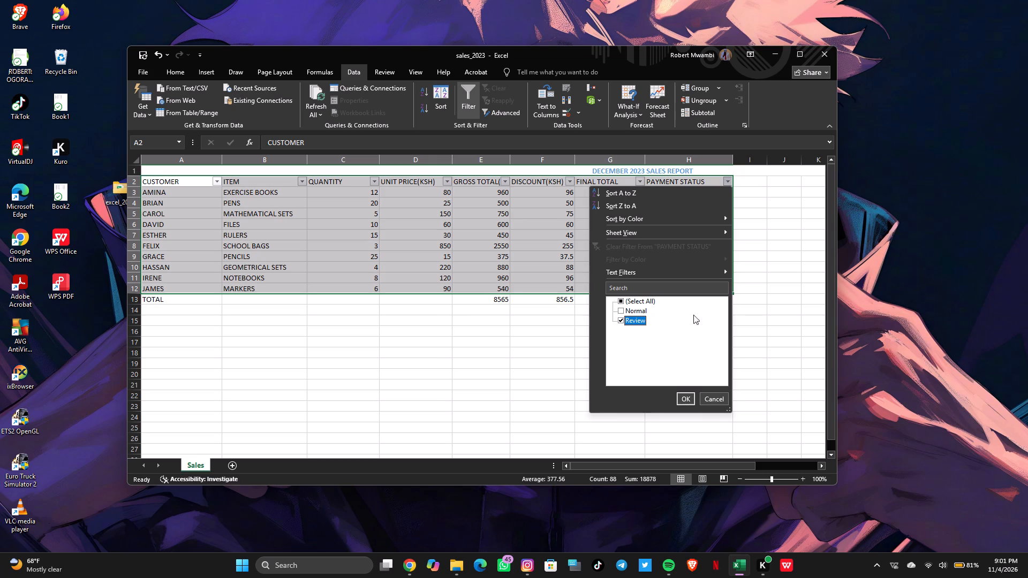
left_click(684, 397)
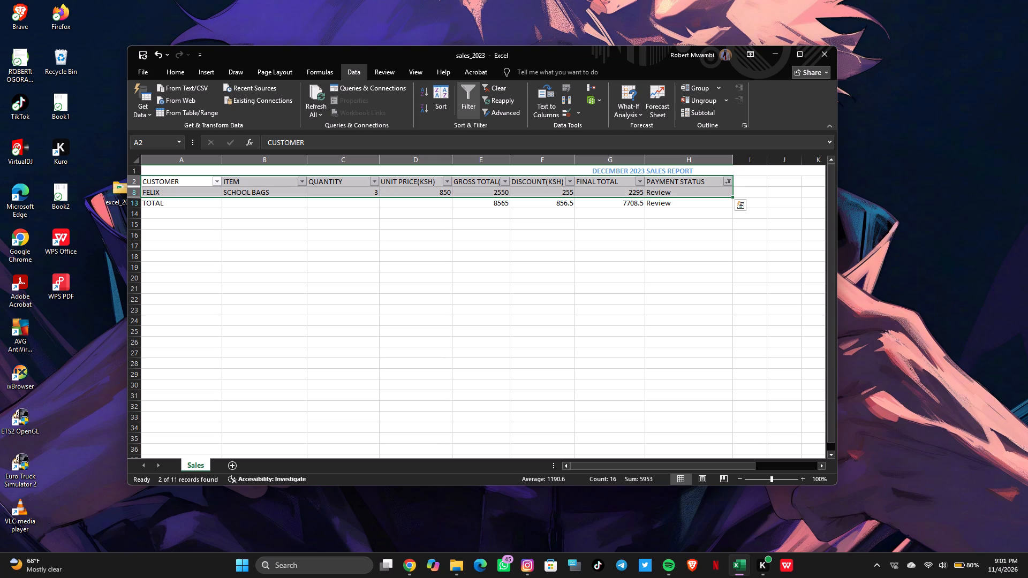
Clear the payment status formula from the TOTAL row in cell H13.
left_click(680, 206)
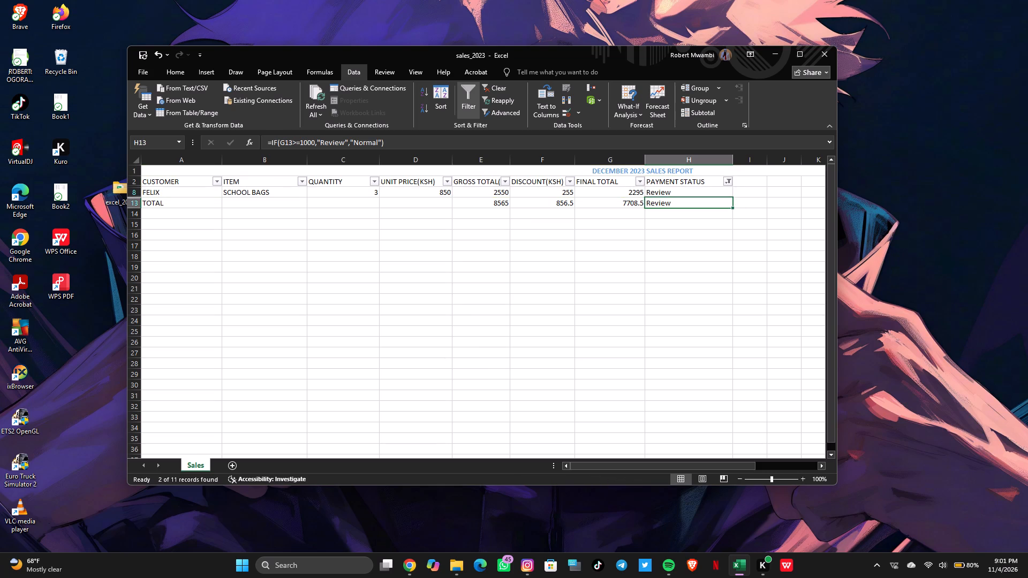
key("BackSpace")
key("BackSpace")
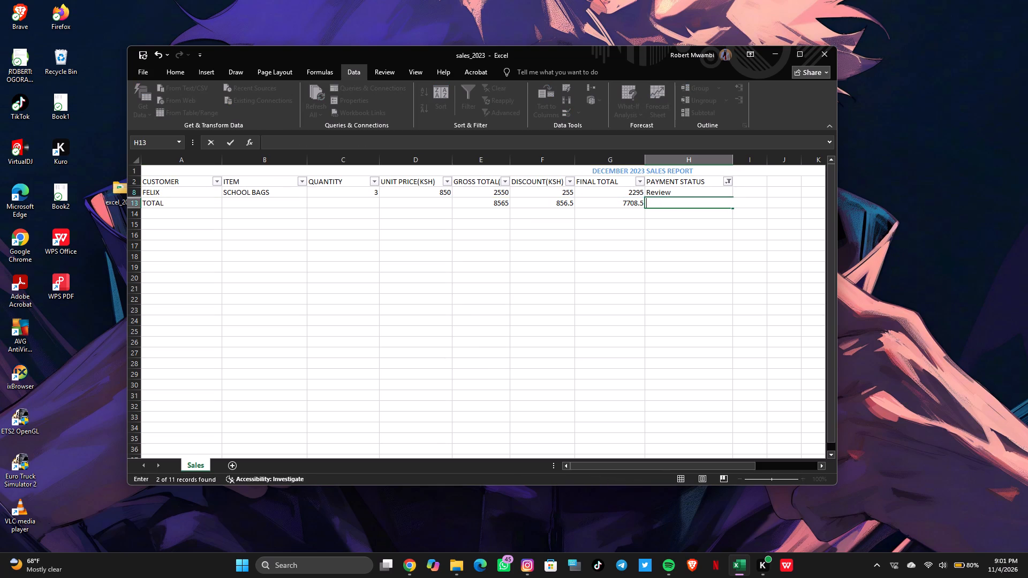
left_click(638, 230)
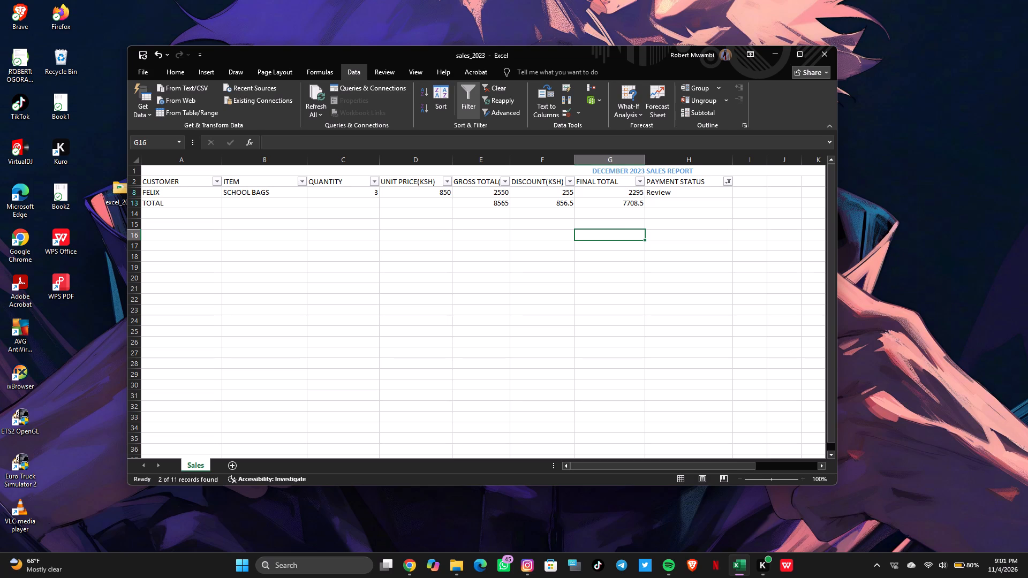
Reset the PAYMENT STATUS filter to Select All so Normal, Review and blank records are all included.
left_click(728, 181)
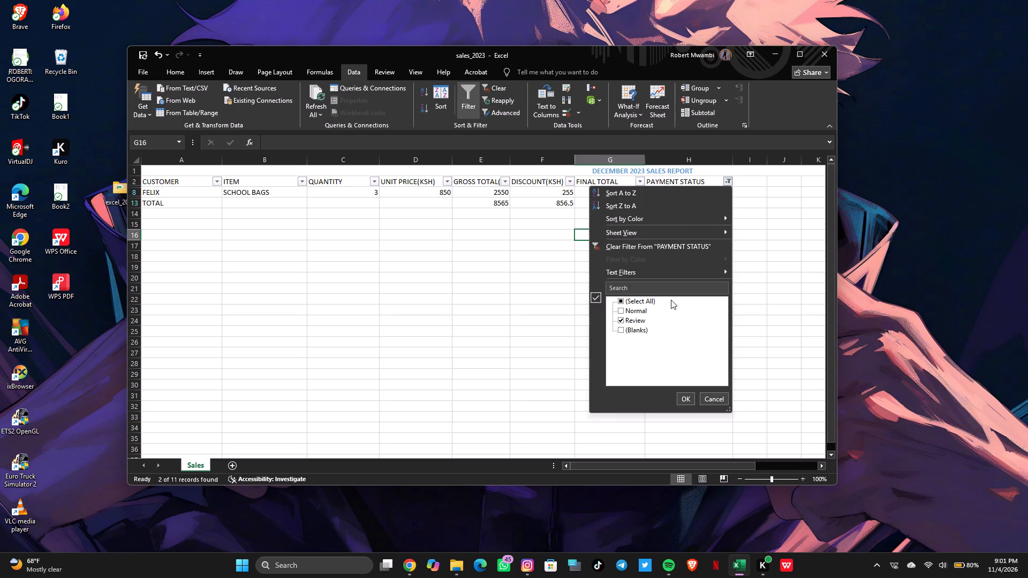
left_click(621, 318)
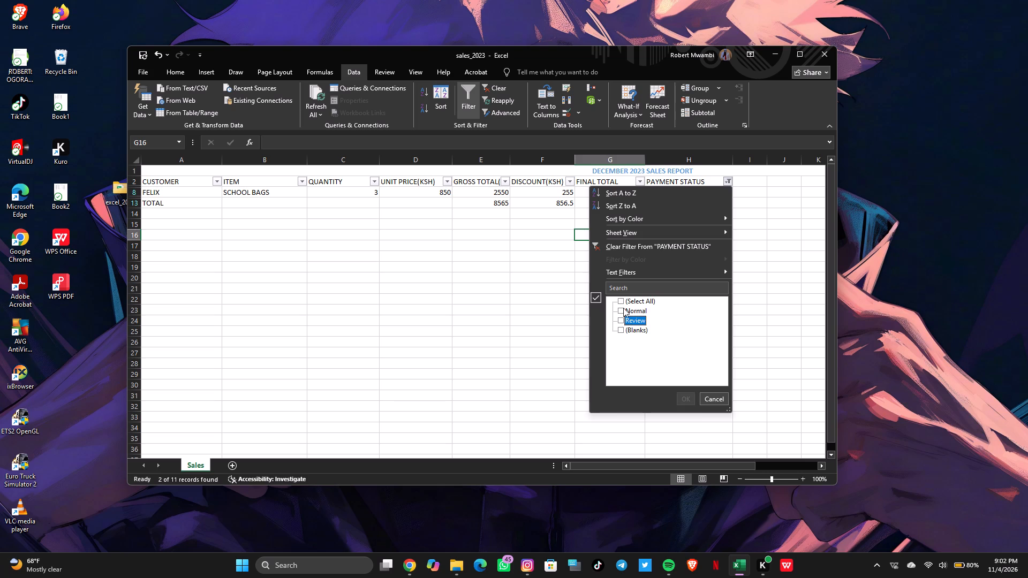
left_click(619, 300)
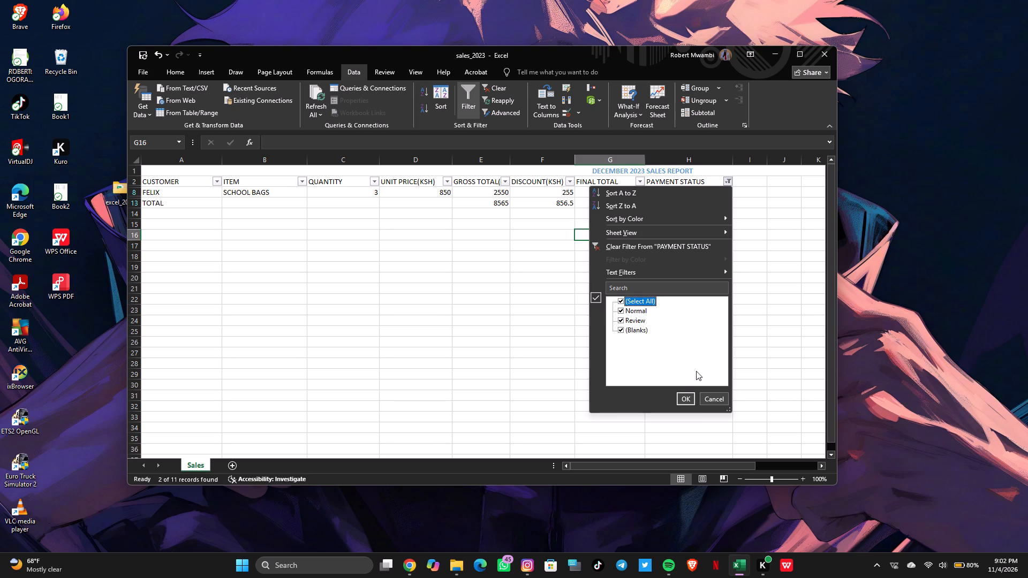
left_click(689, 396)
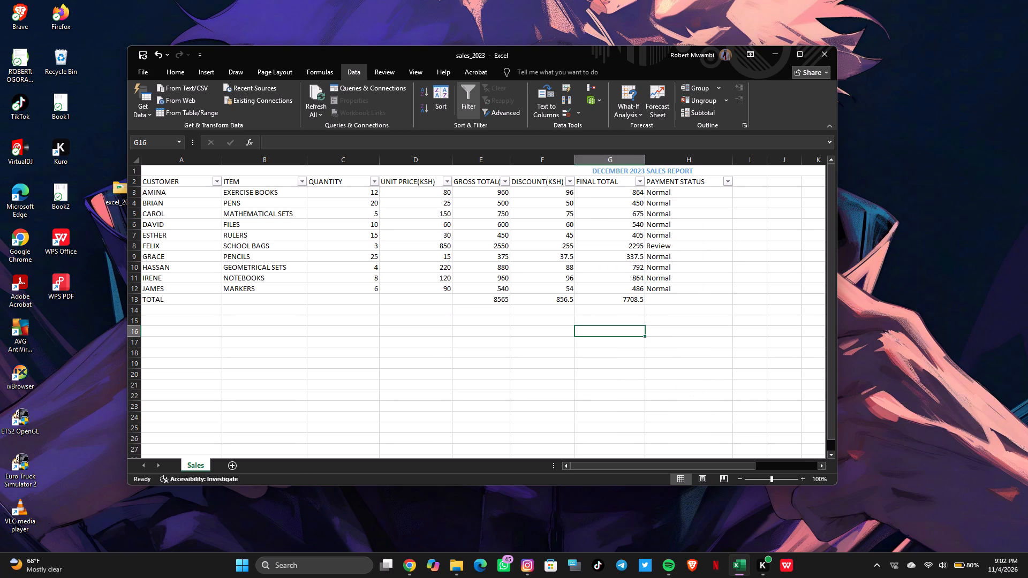
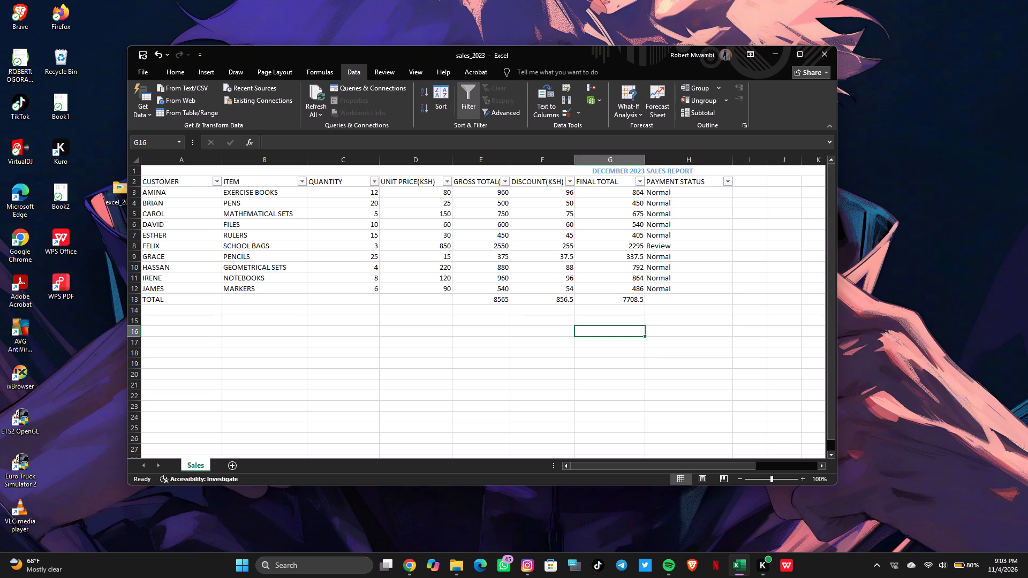
Remove the filters from the header row of the sales table.
left_click(468, 94)
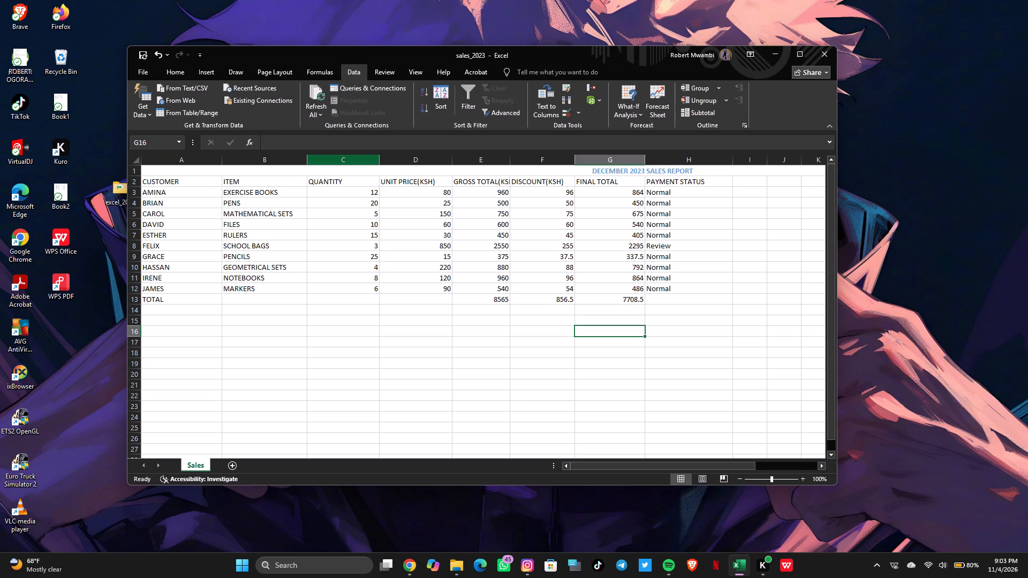
Apply All Borders to the sales table range A2:H12, from the header row through the JAMES record.
left_click_drag(143, 184, 460, 308)
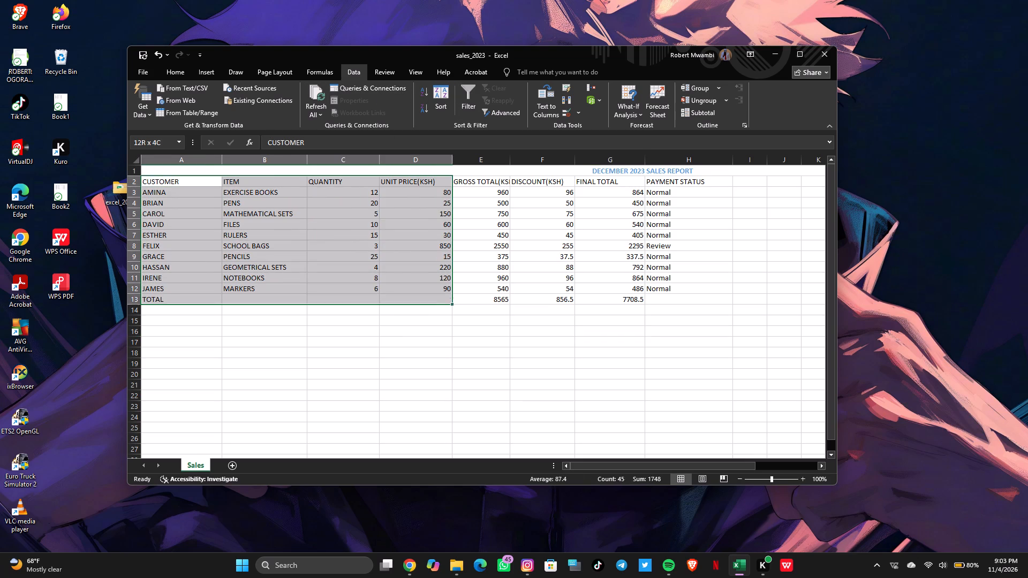
left_click_drag(460, 308, 641, 290)
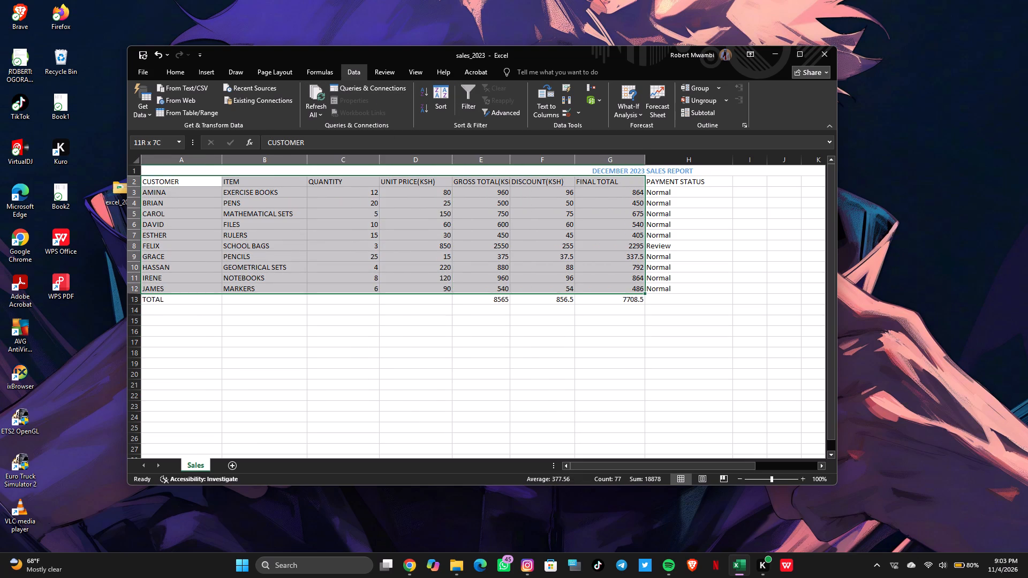
left_click_drag(641, 290, 687, 287)
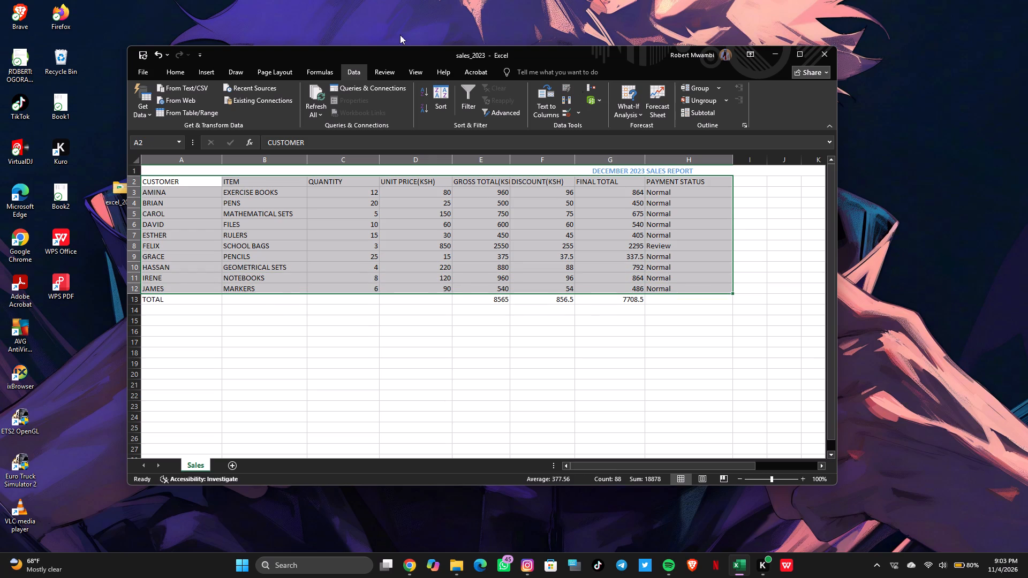
left_click(170, 76)
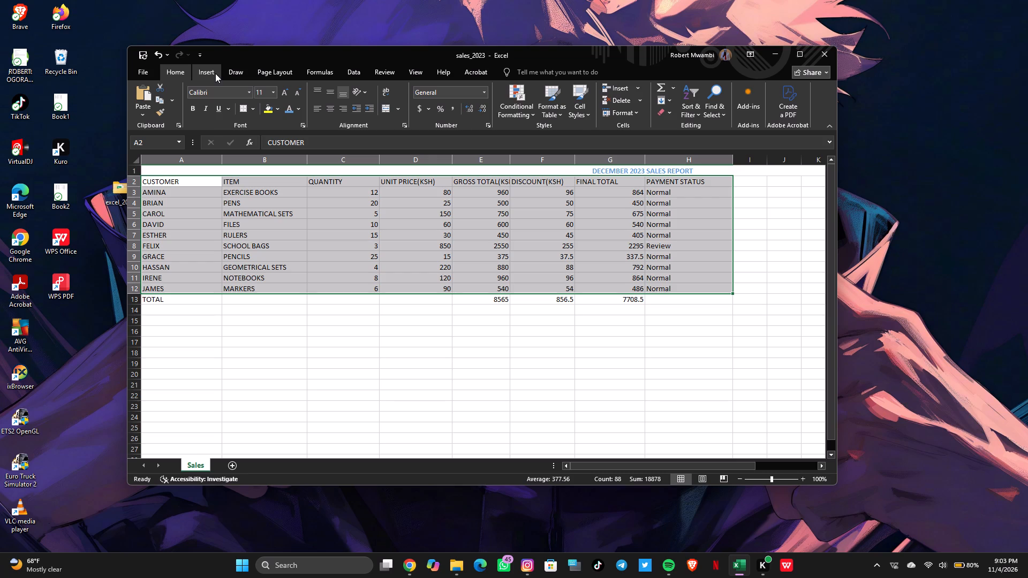
left_click(640, 84)
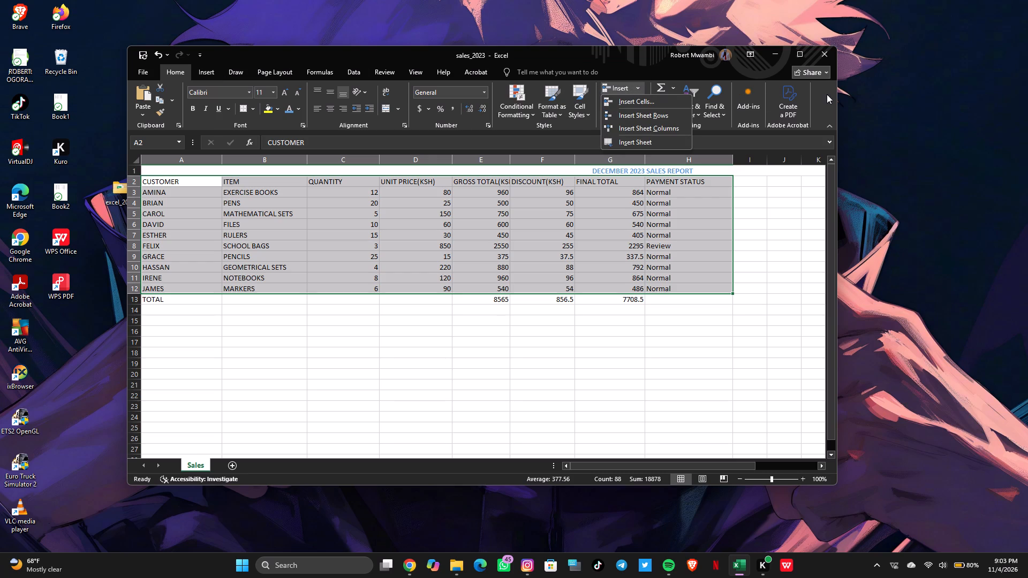
left_click(814, 98)
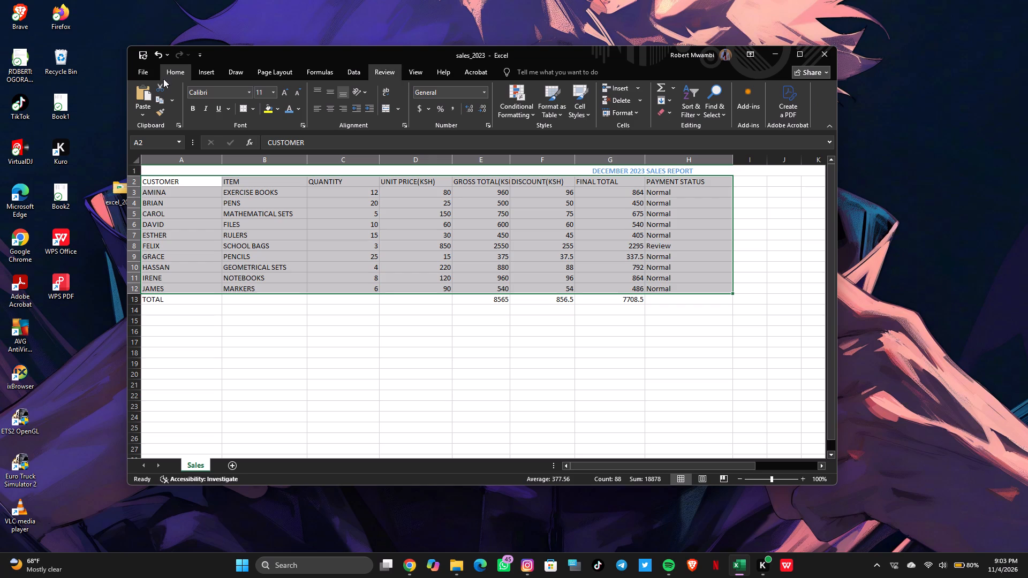
left_click(205, 74)
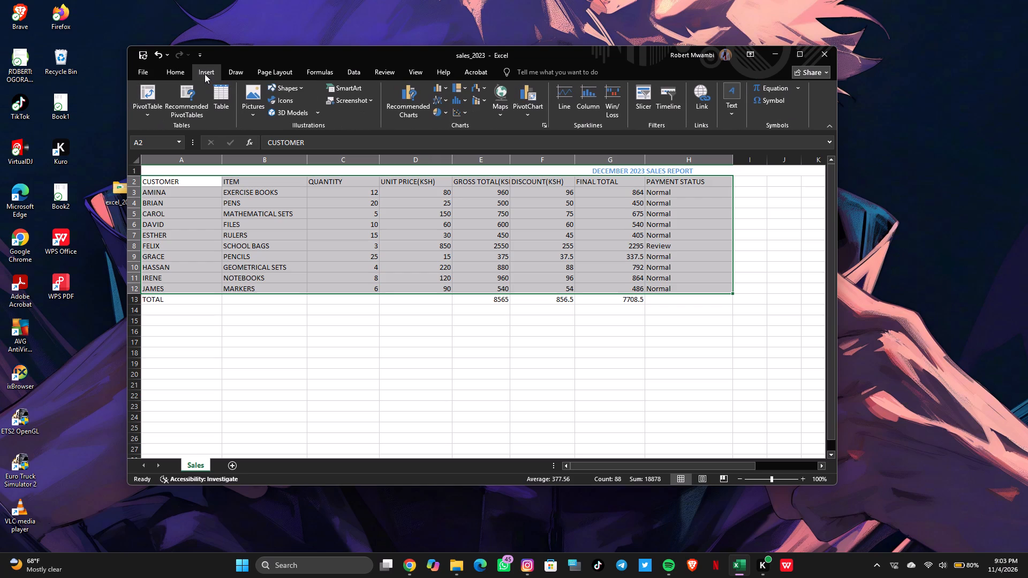
left_click(178, 69)
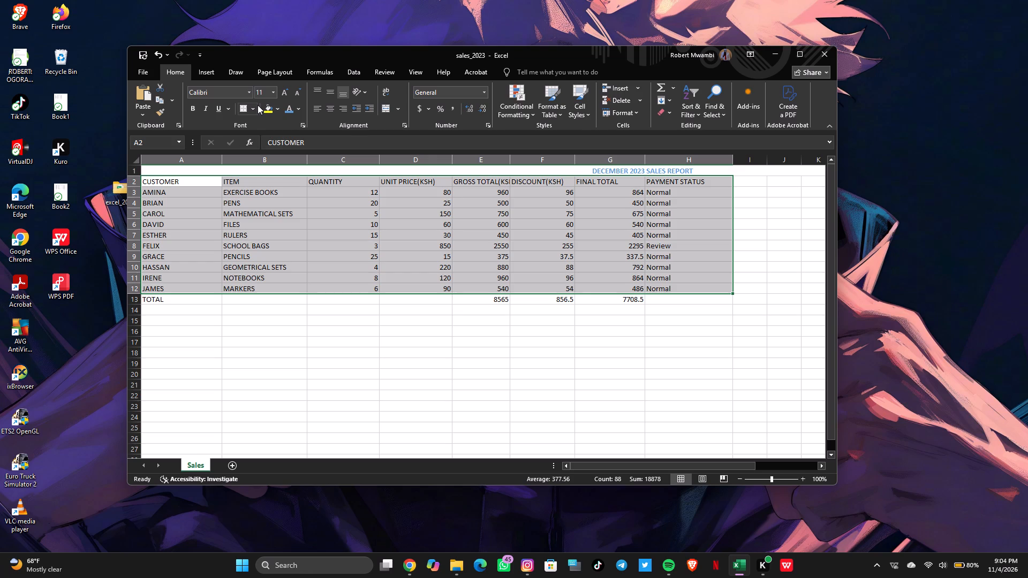
left_click(254, 108)
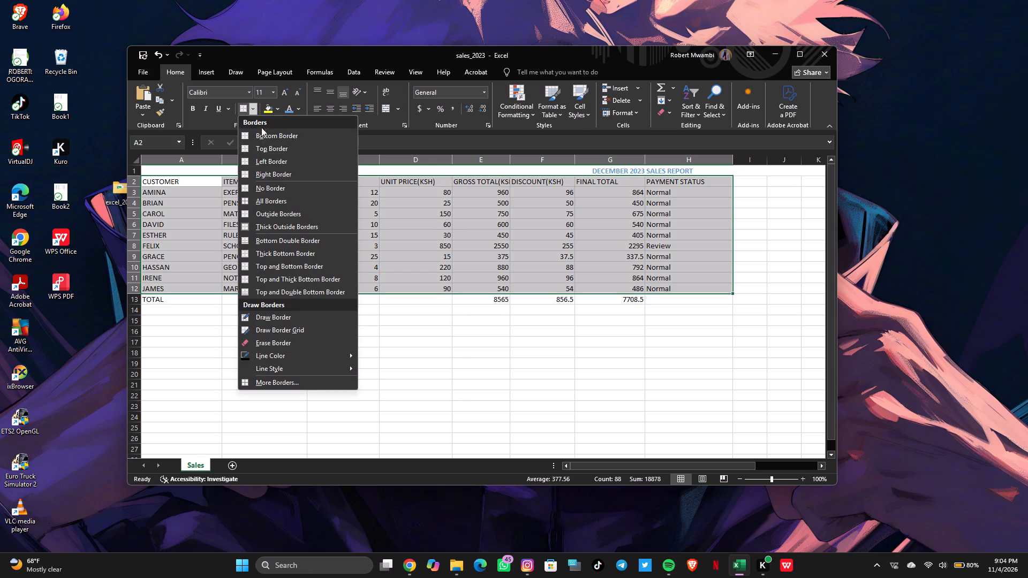
left_click(273, 196)
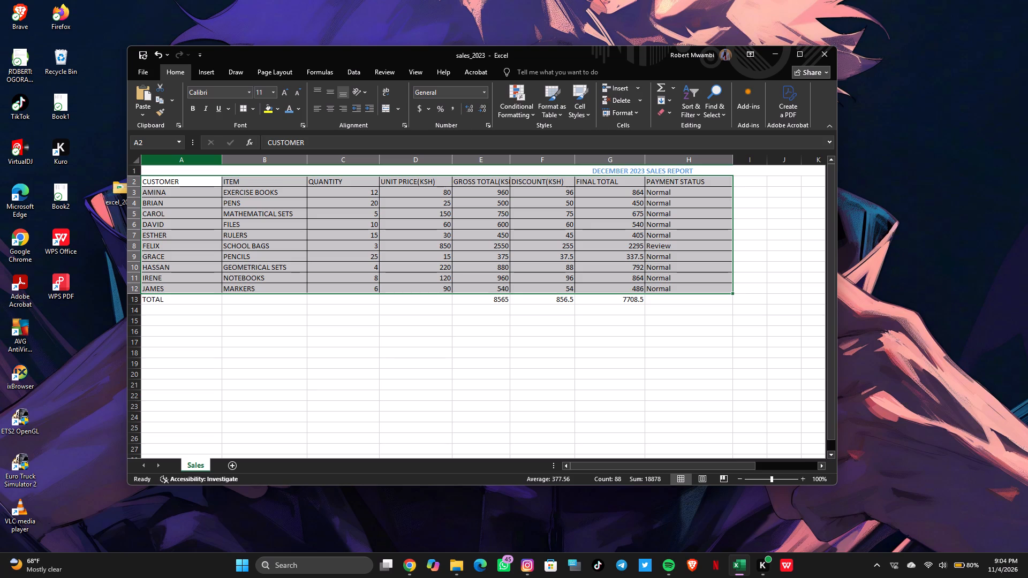
Apply Thick Outside Borders to the merged DECEMBER 2023 SALES REPORT title cell in row 1.
left_click(163, 171)
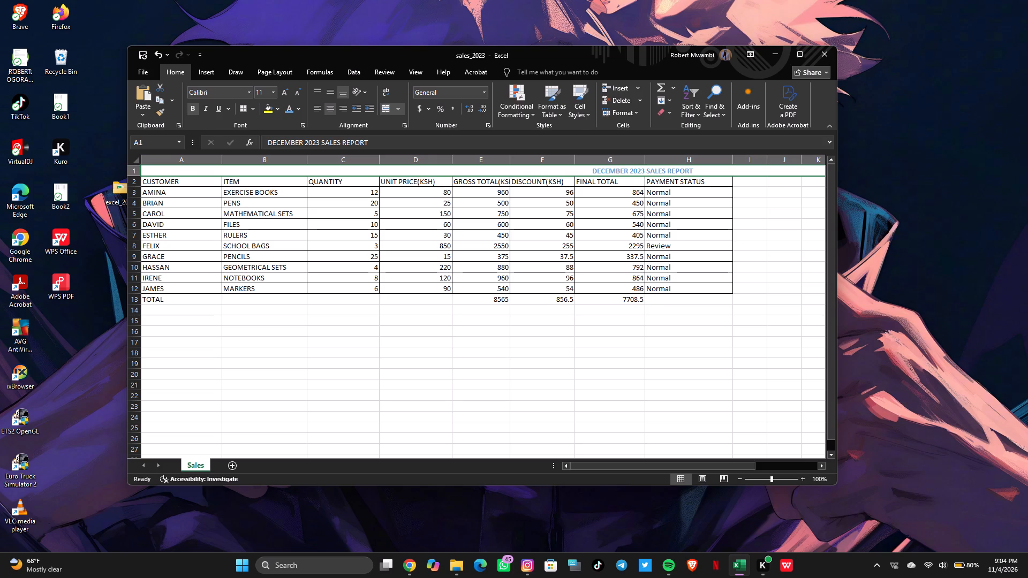
left_click_drag(143, 165, 213, 149)
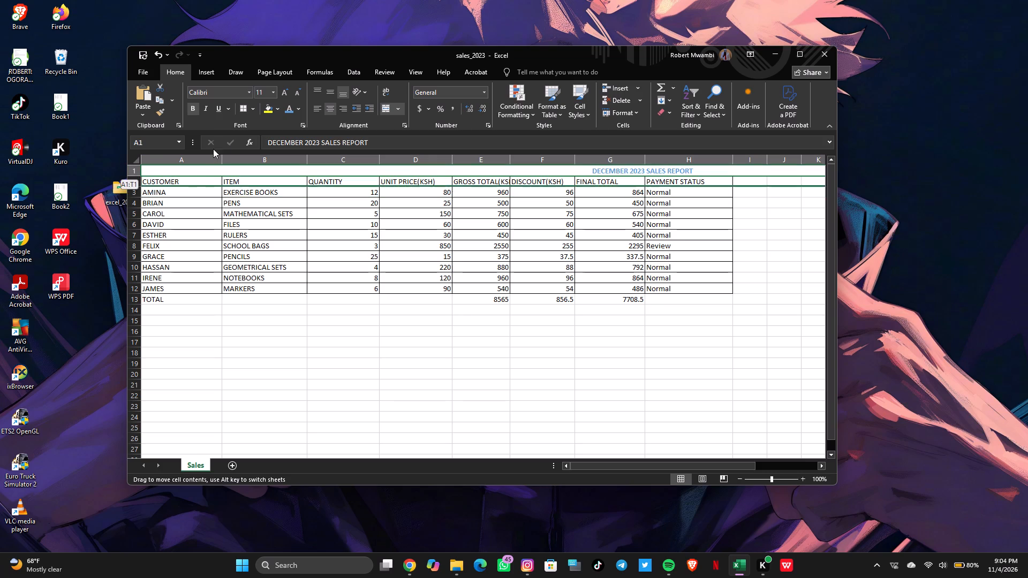
left_click_drag(213, 149, 226, 155)
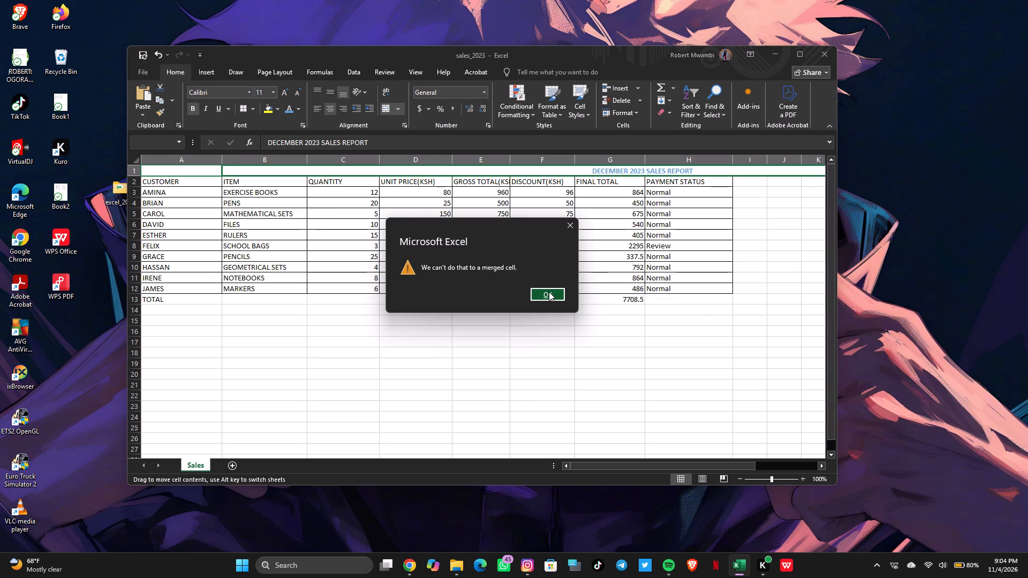
left_click(548, 292)
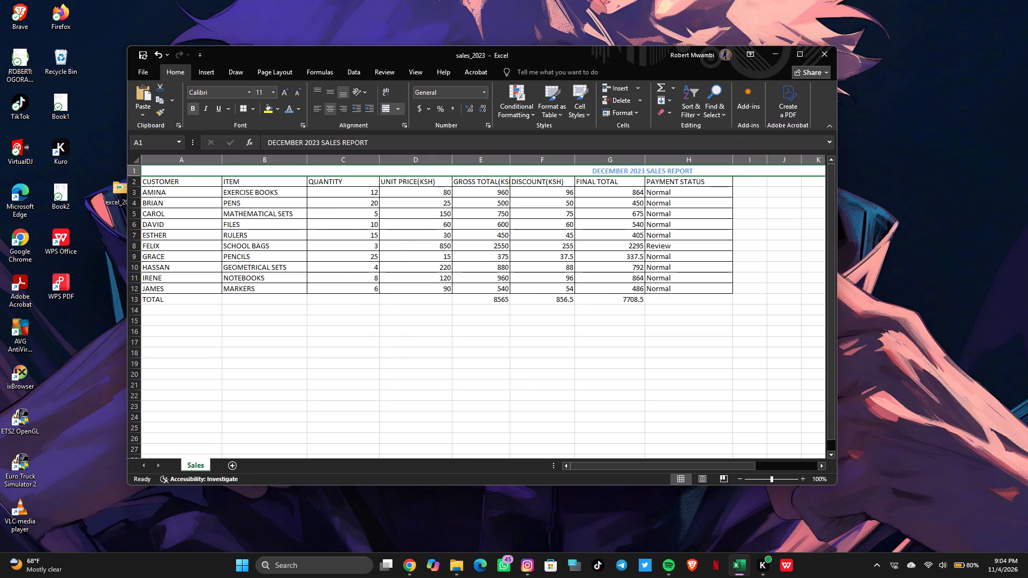
left_click(250, 108)
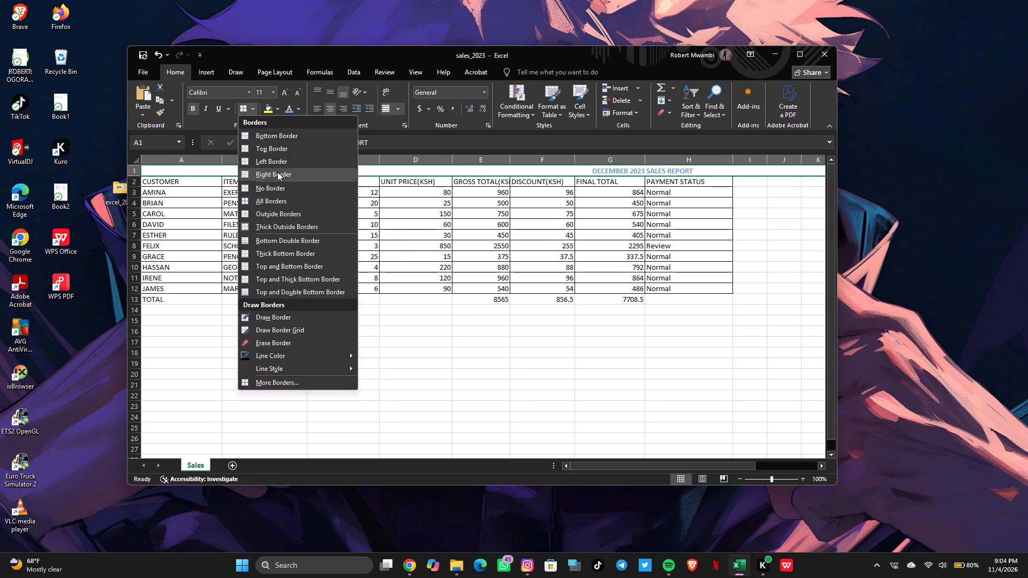
left_click(286, 226)
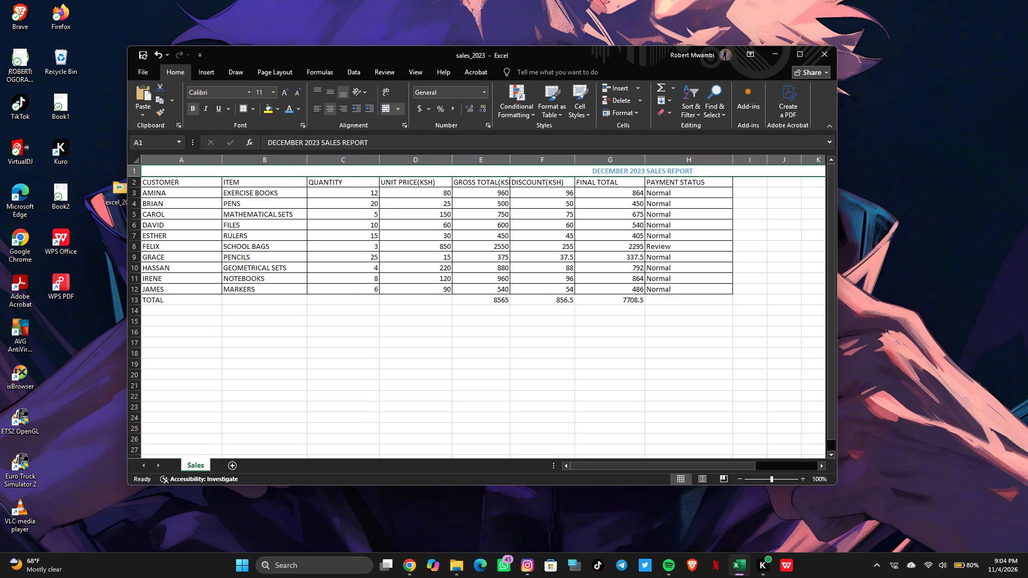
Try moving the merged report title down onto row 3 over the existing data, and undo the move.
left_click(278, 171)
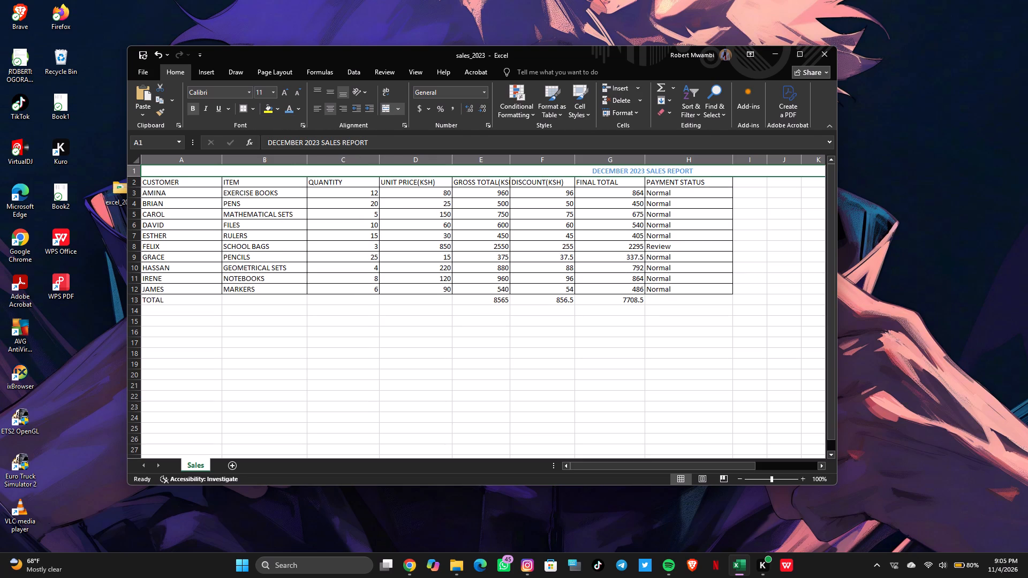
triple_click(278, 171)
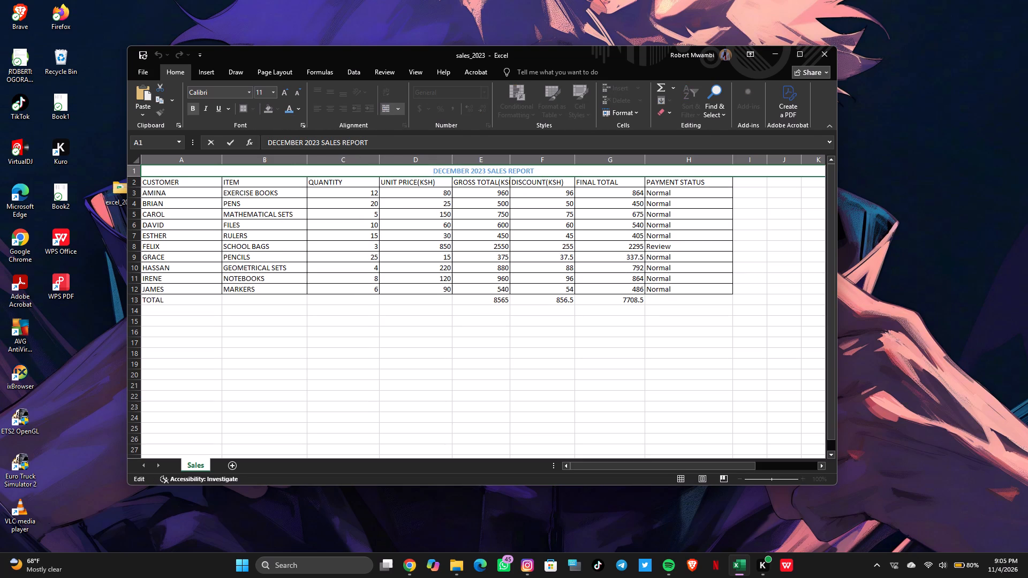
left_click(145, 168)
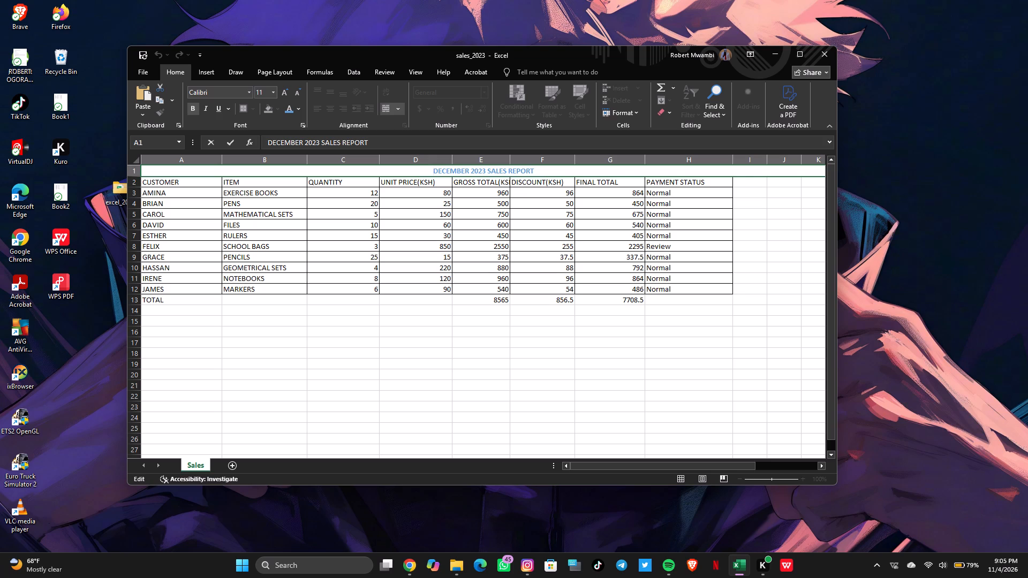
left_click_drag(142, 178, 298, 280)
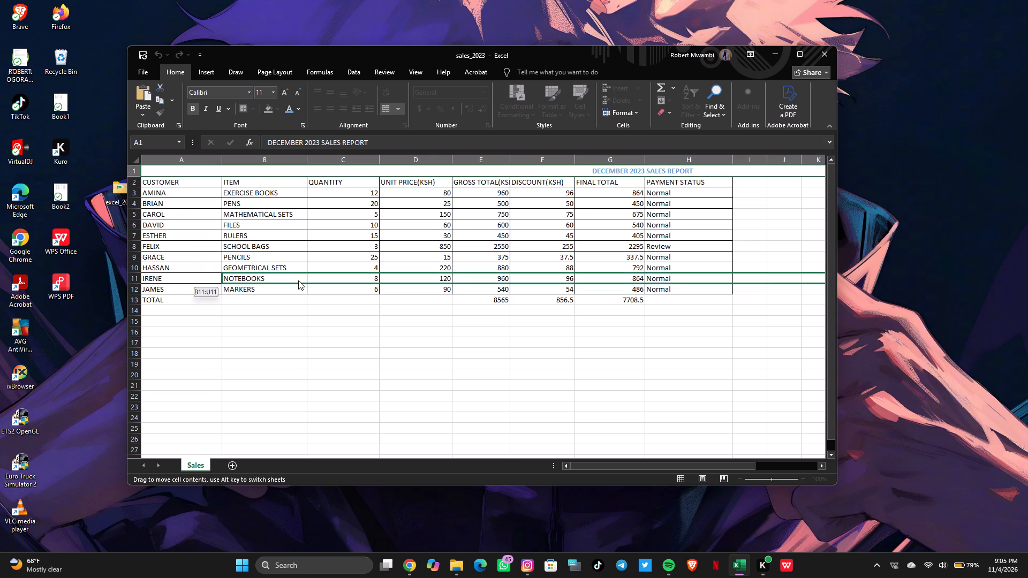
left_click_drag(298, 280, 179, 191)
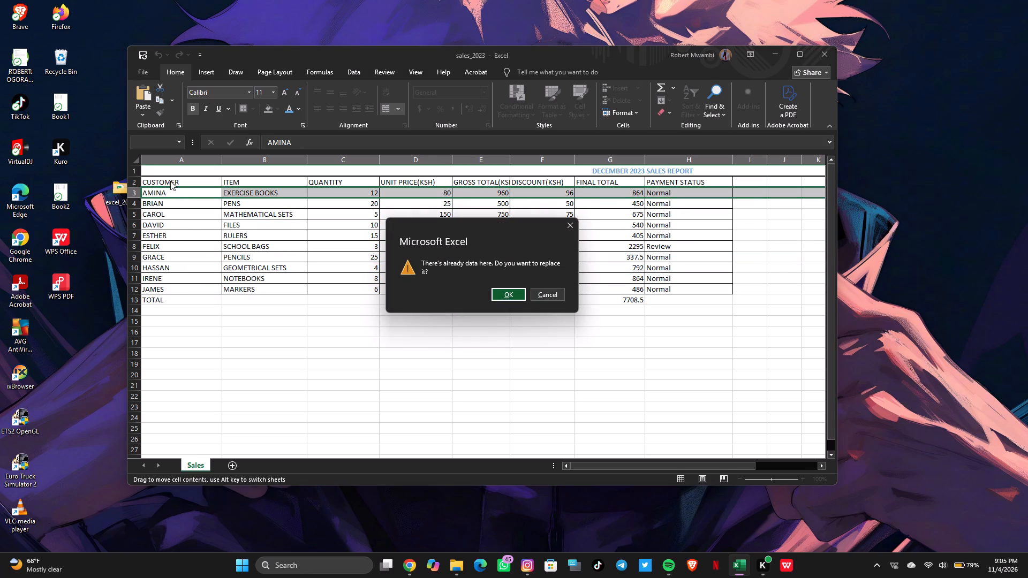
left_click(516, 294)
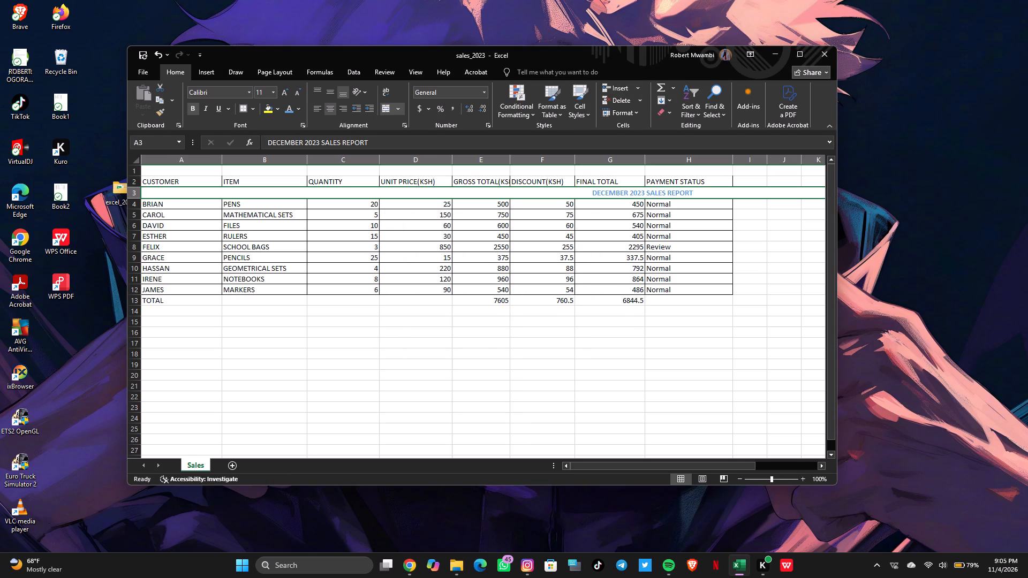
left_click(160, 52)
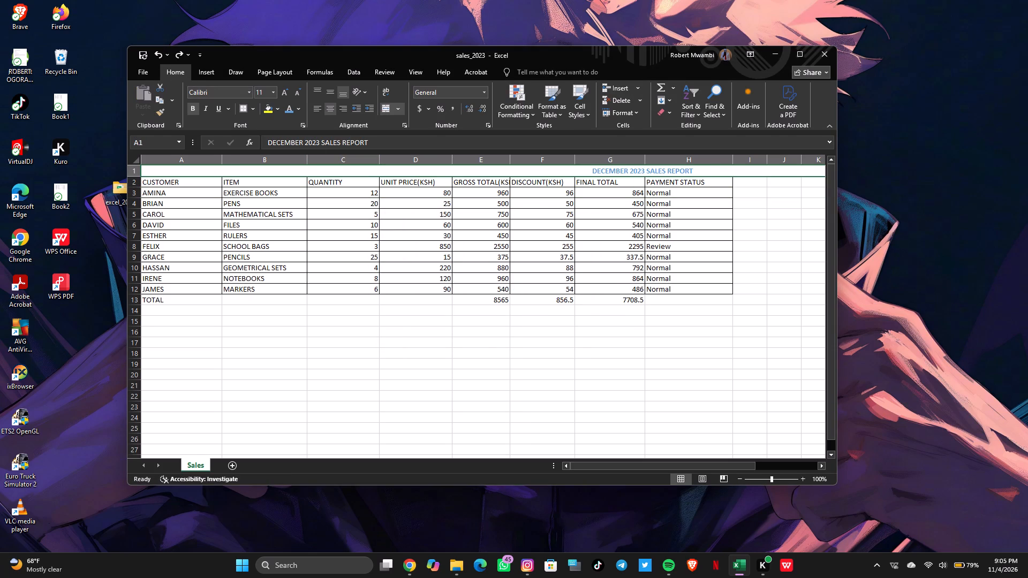
Set the page orientation of the Sales sheet to Landscape.
left_click(148, 67)
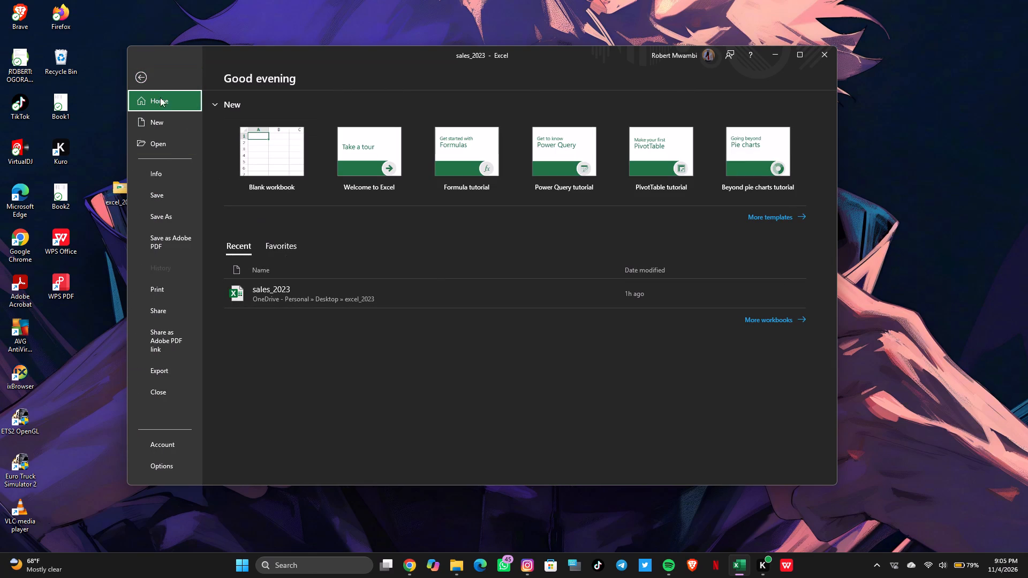
left_click(144, 79)
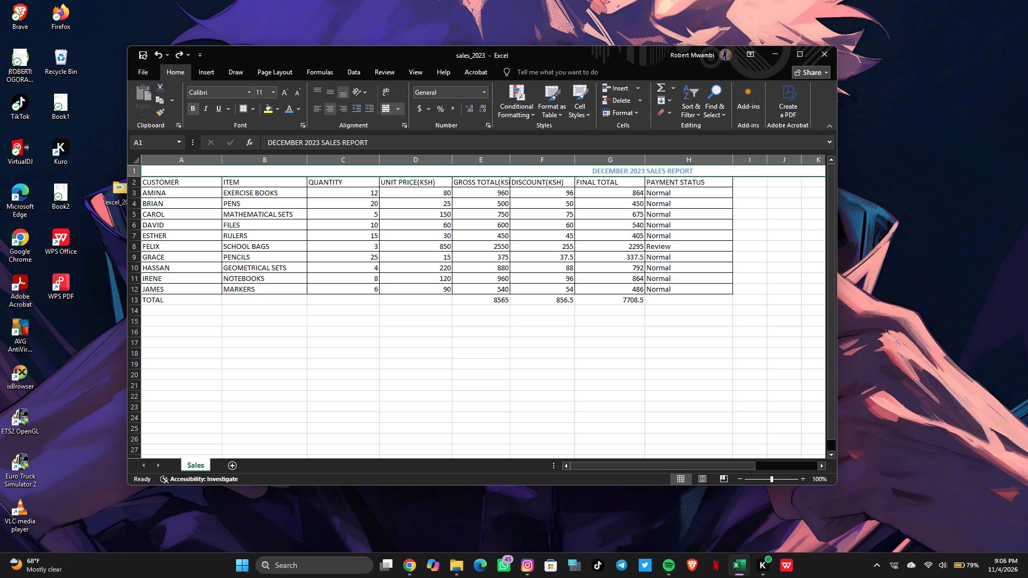
left_click(271, 79)
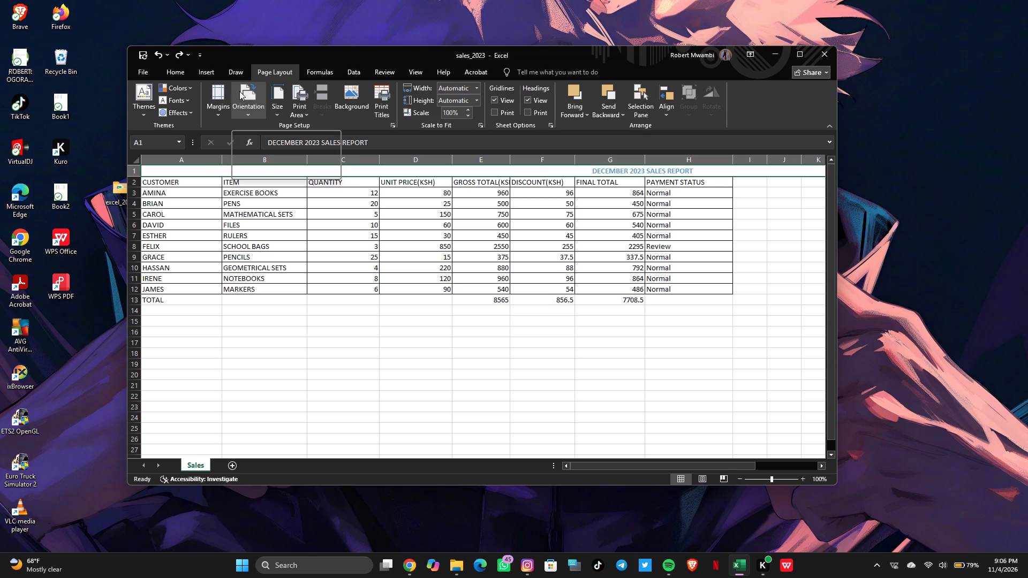
left_click(250, 102)
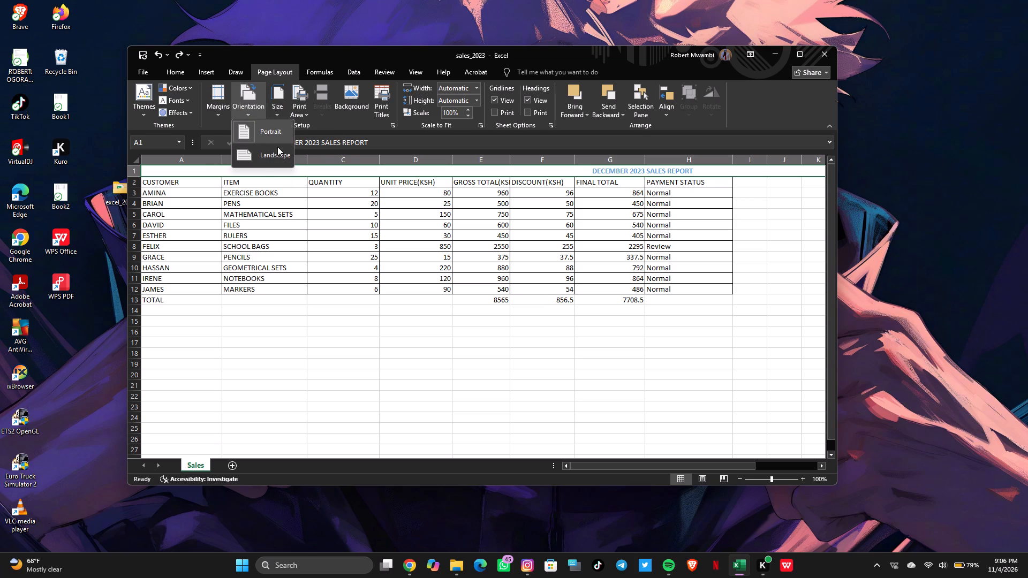
left_click(261, 162)
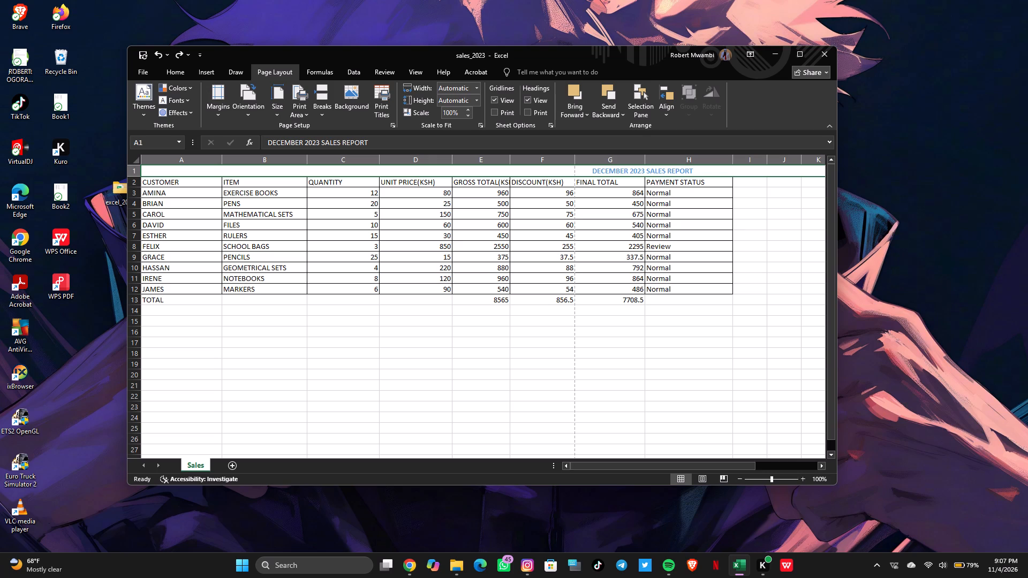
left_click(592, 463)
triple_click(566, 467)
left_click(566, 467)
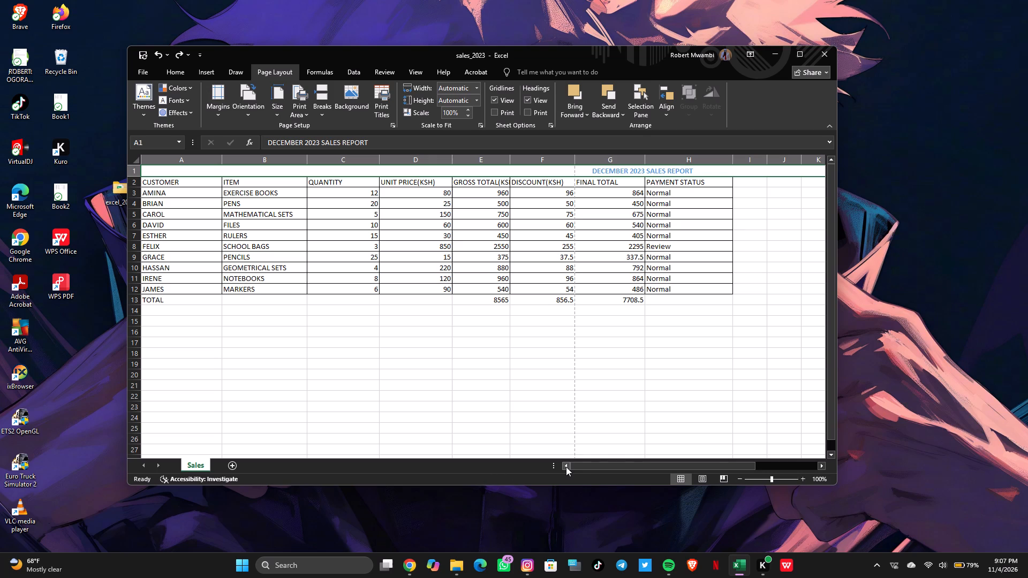
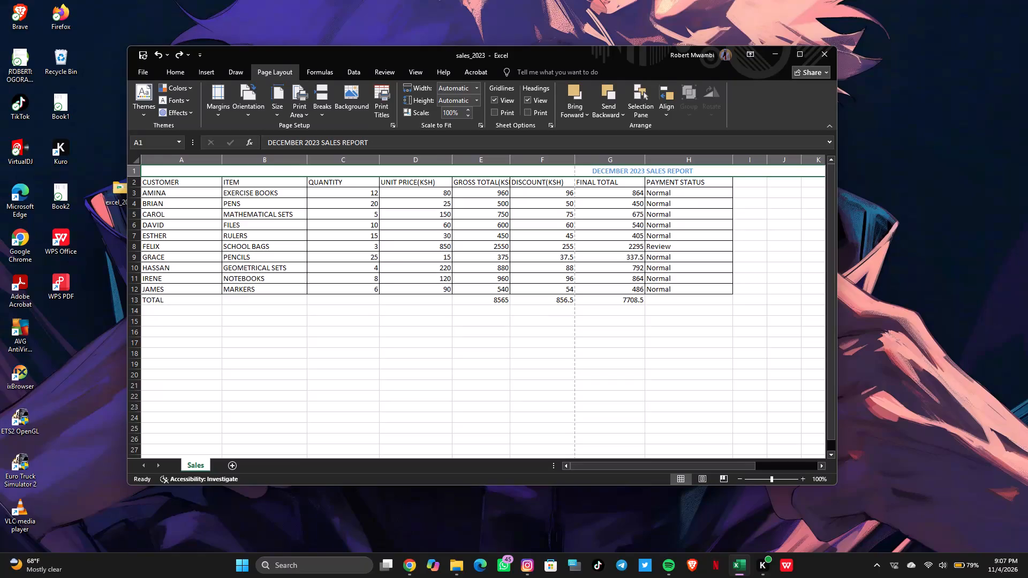
Select the sales data A2:I13 including the TOTAL row and set the page orientation to Landscape.
left_click(142, 177)
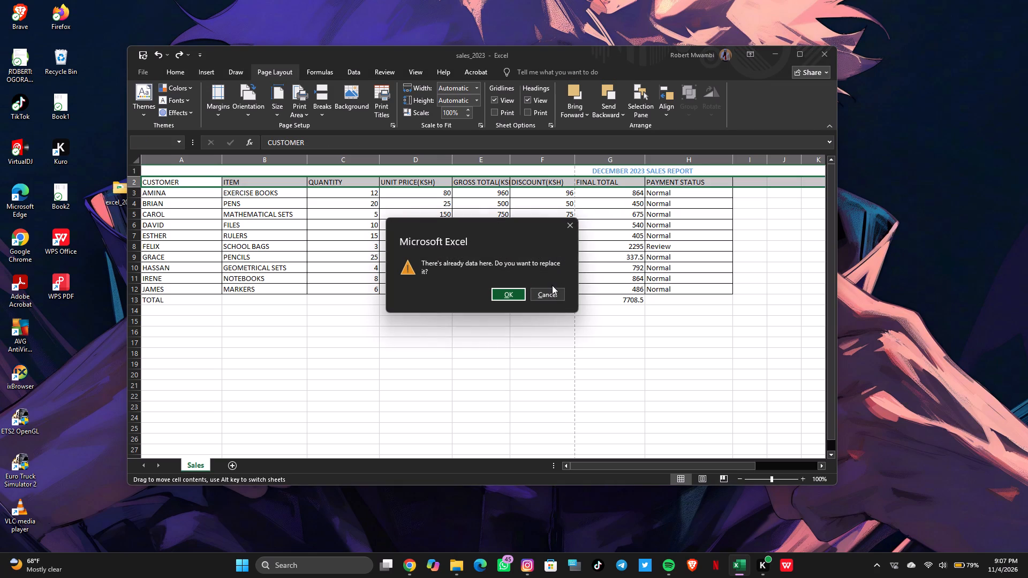
left_click(570, 230)
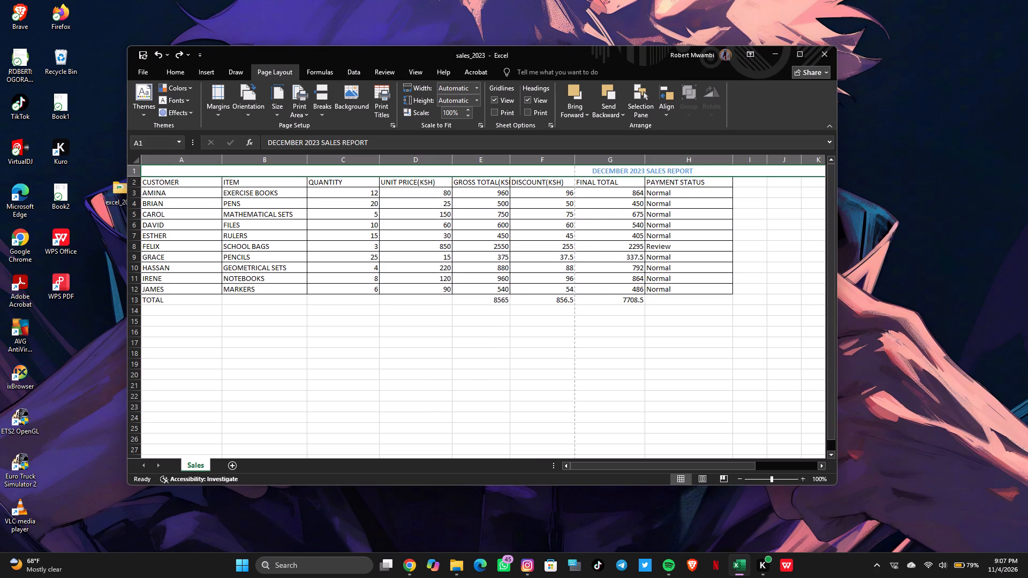
left_click_drag(735, 181, 436, 296)
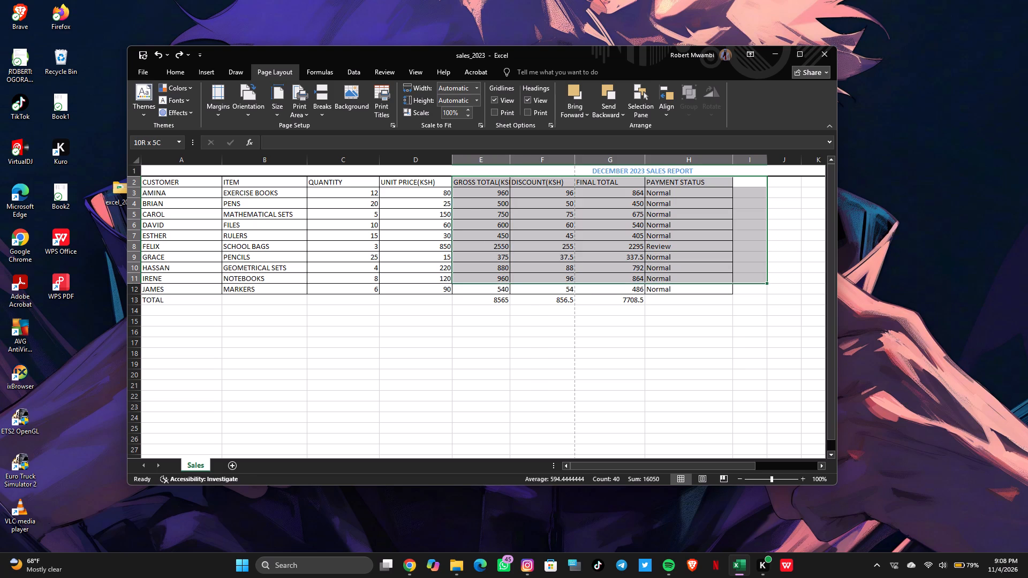
left_click_drag(436, 296, 243, 305)
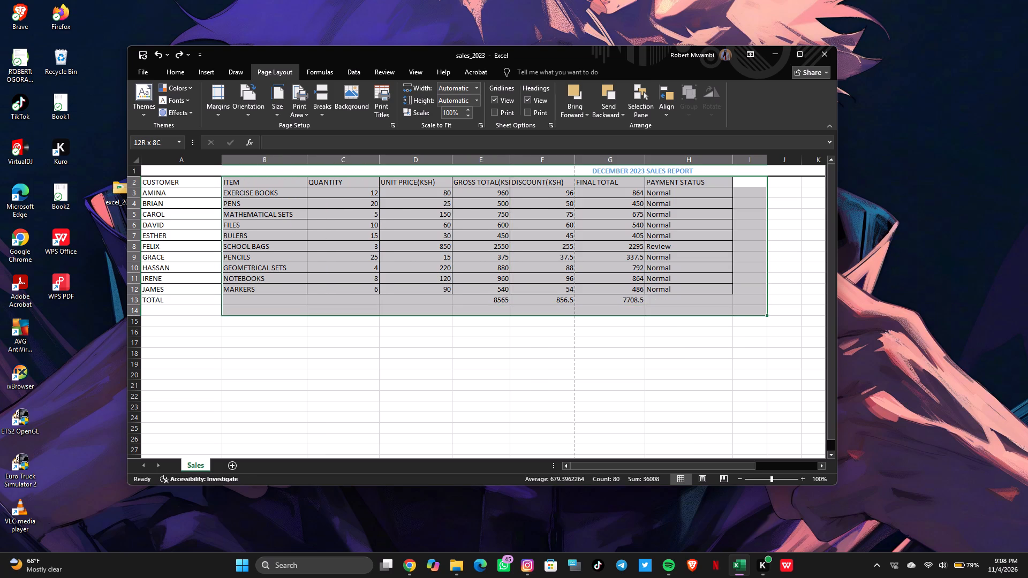
left_click_drag(243, 305, 172, 301)
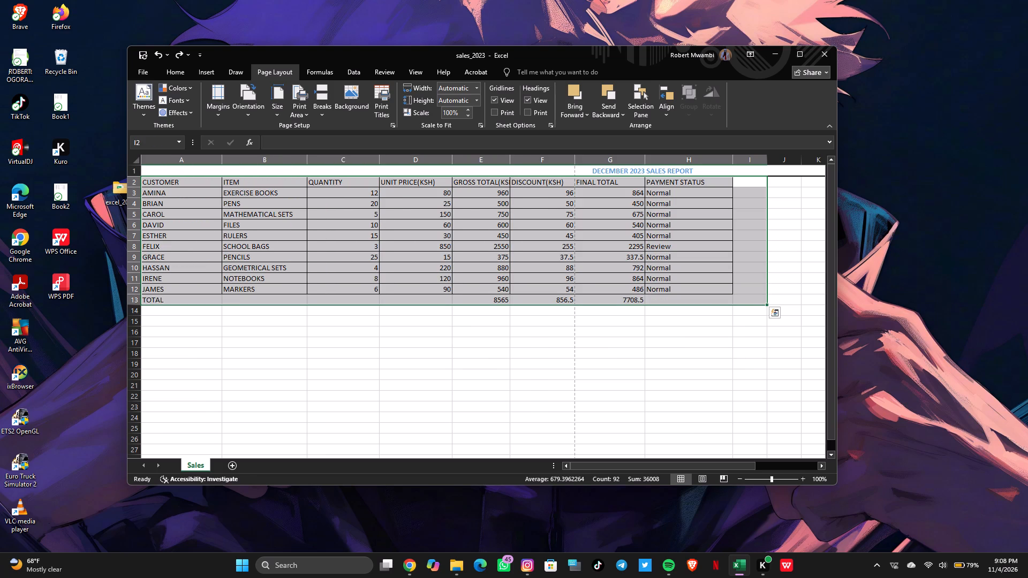
left_click(253, 102)
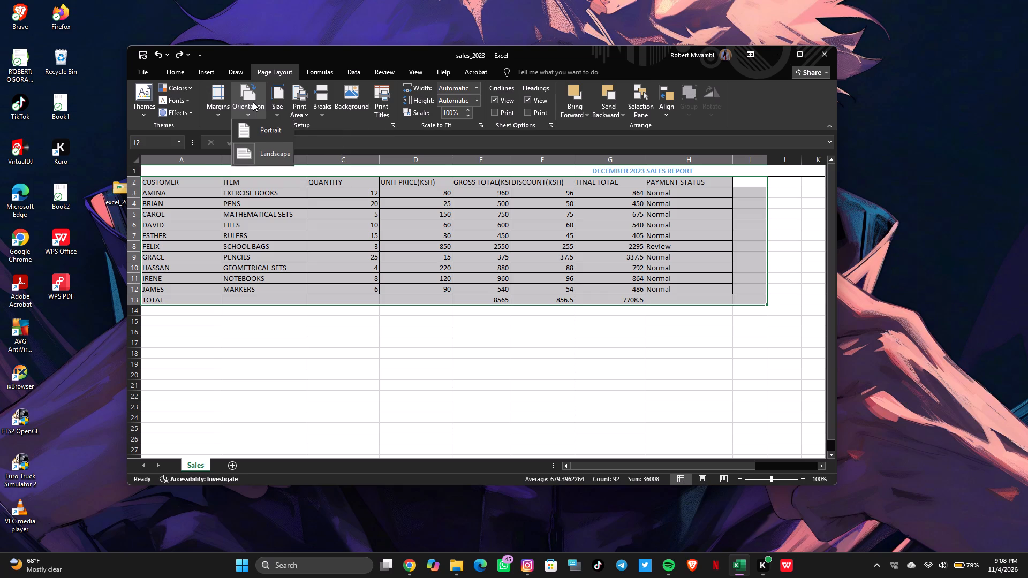
left_click(263, 155)
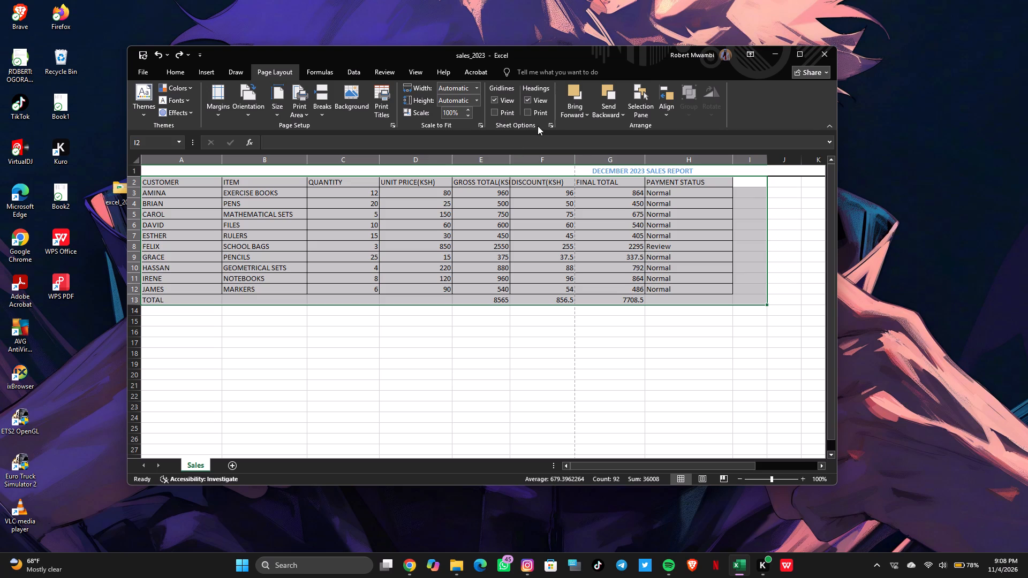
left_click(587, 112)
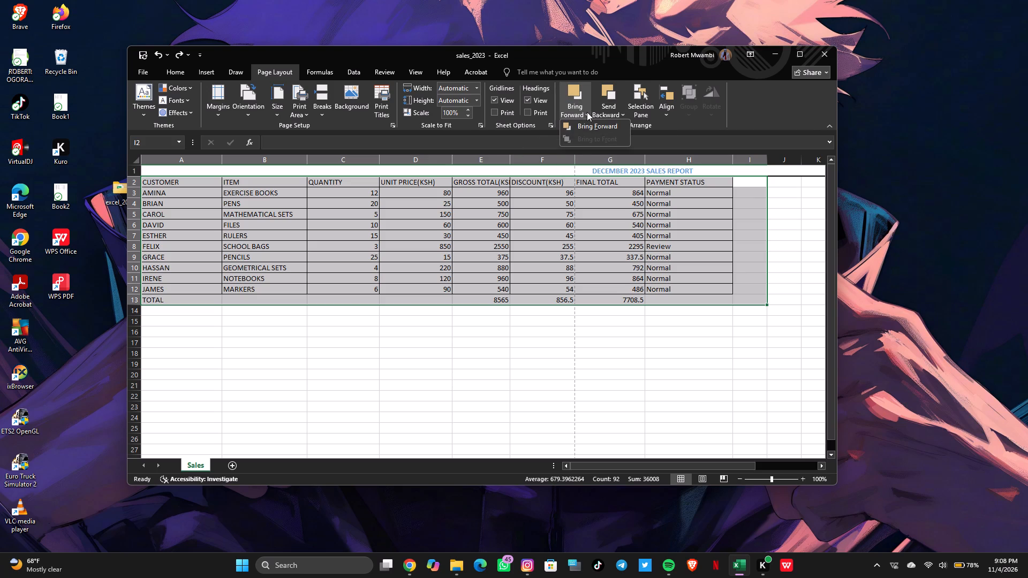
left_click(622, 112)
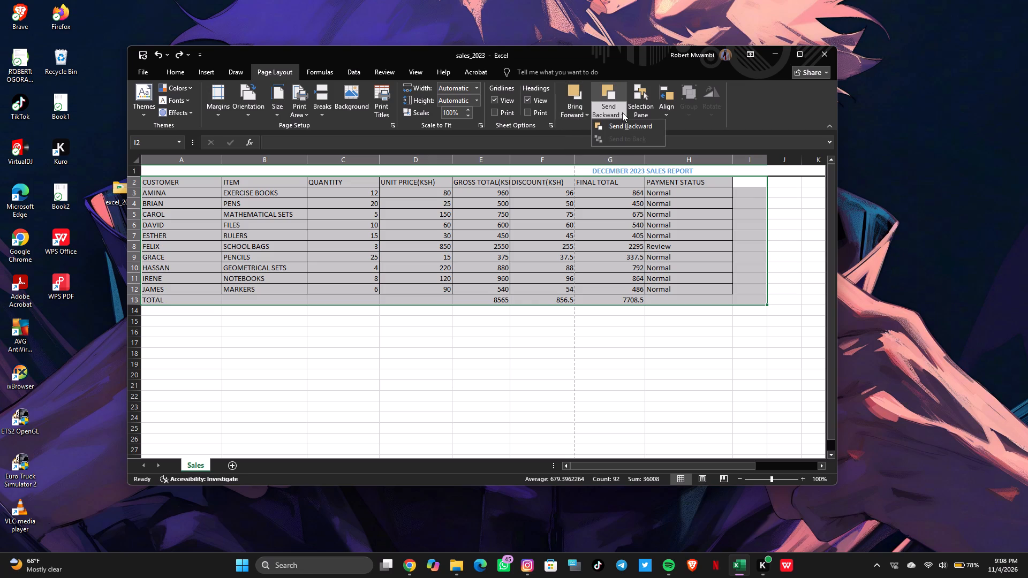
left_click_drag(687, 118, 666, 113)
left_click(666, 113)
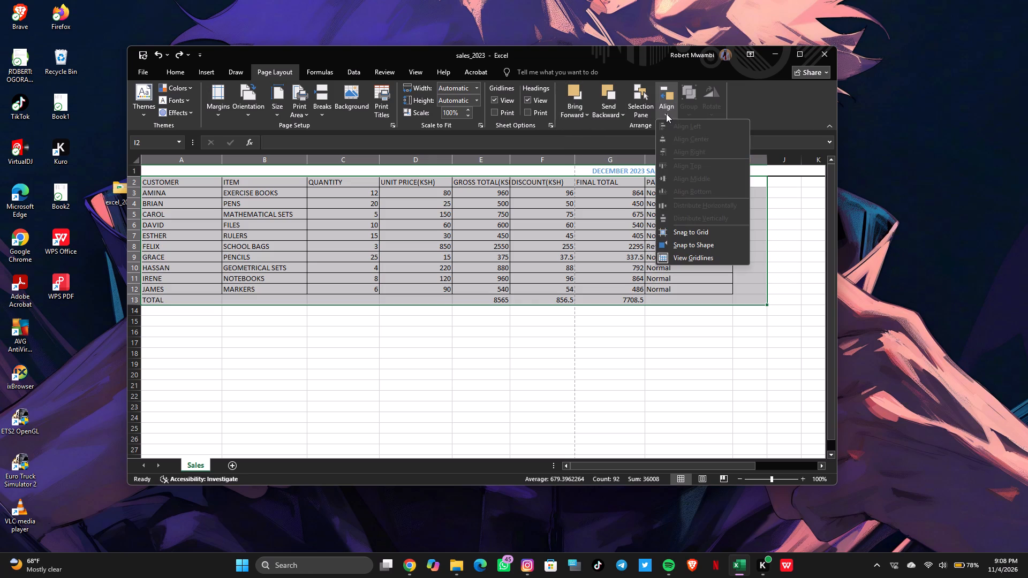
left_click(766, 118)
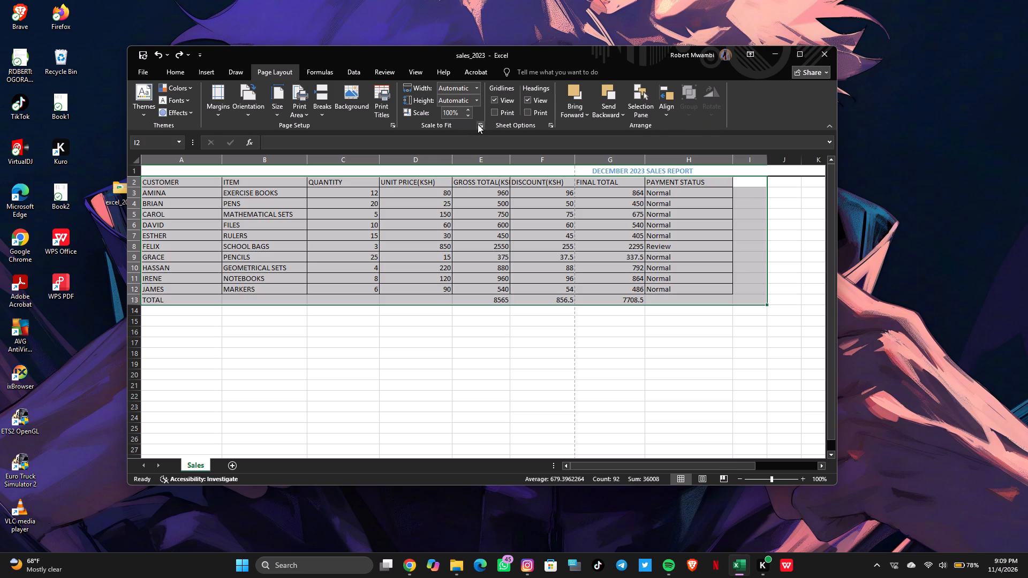
Set the Sales sheet's print scaling to fit a width of 1 page.
left_click(478, 124)
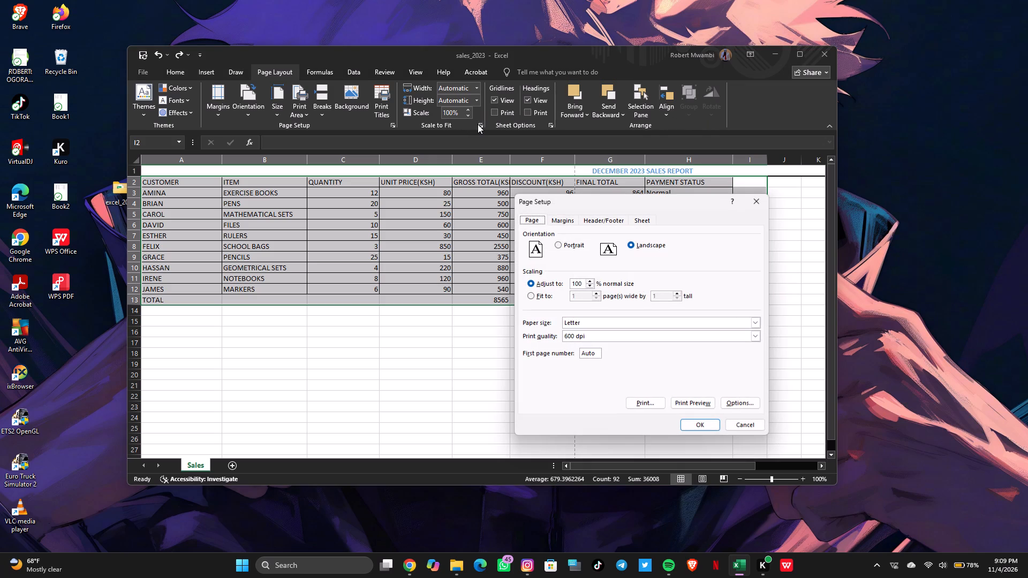
left_click(757, 196)
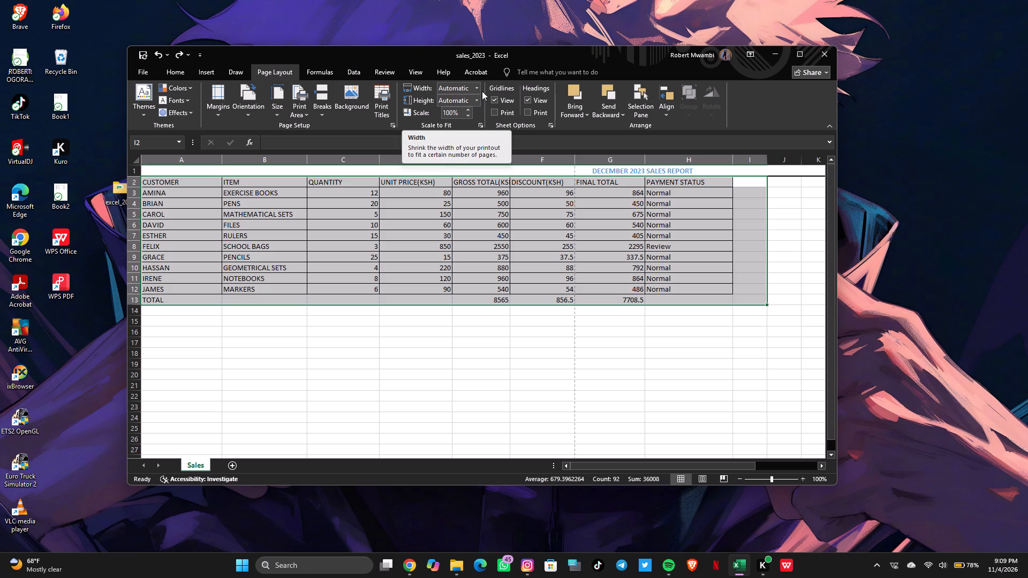
left_click(479, 87)
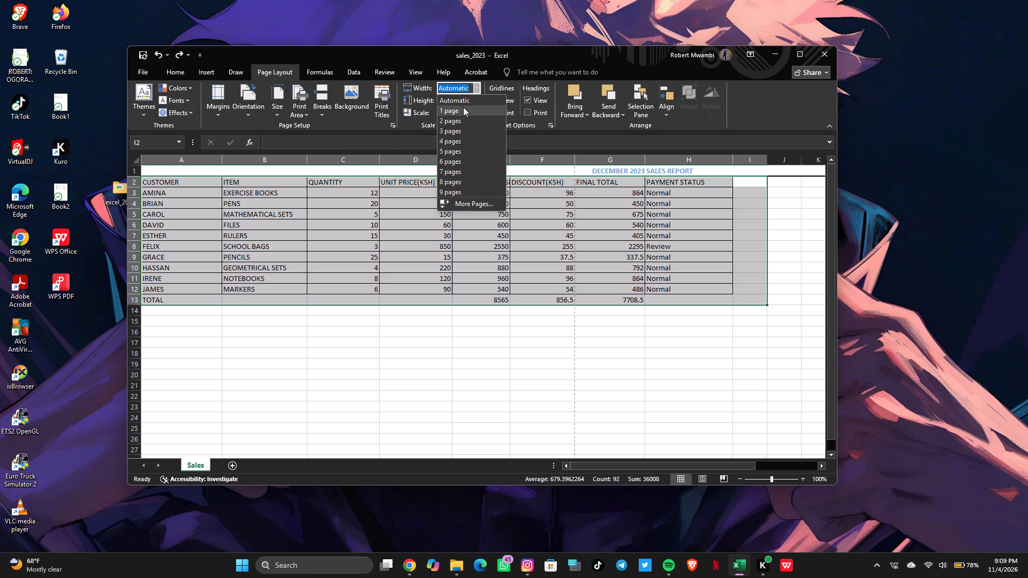
left_click(459, 108)
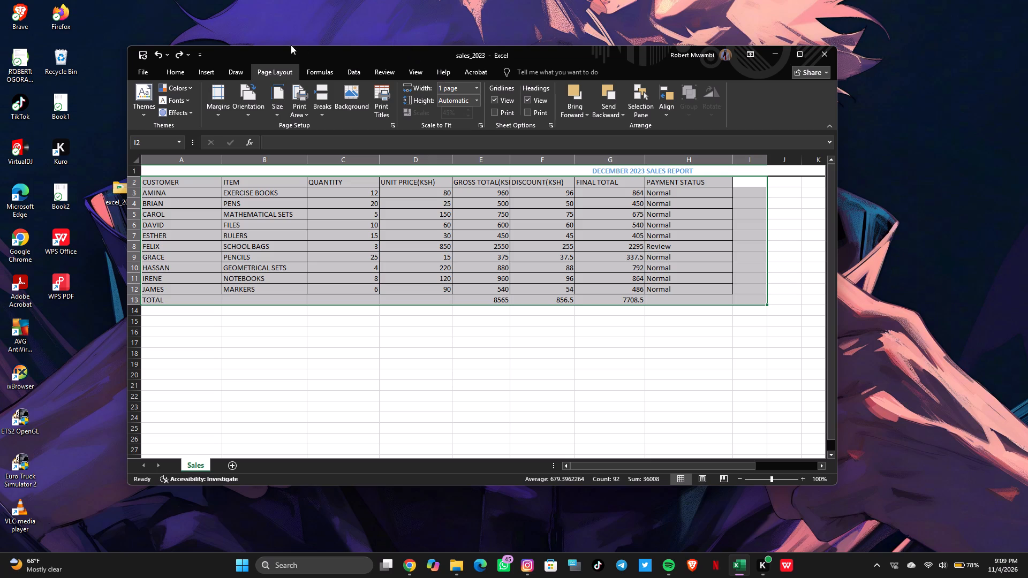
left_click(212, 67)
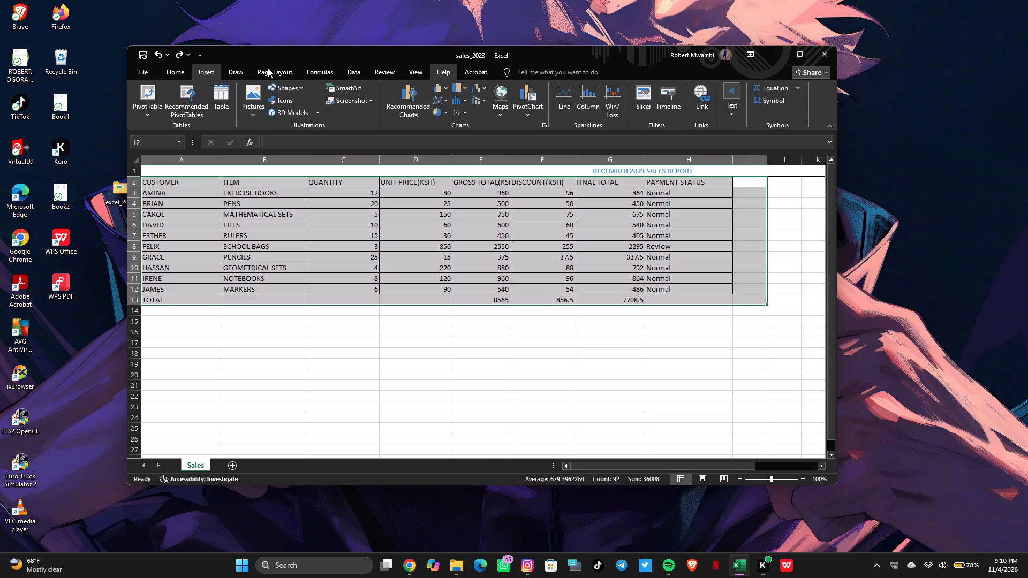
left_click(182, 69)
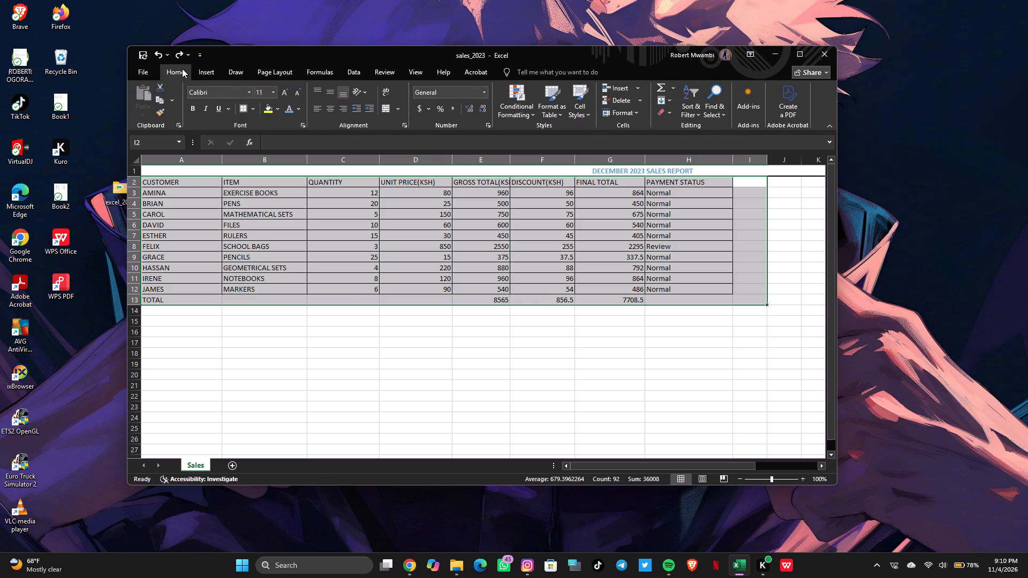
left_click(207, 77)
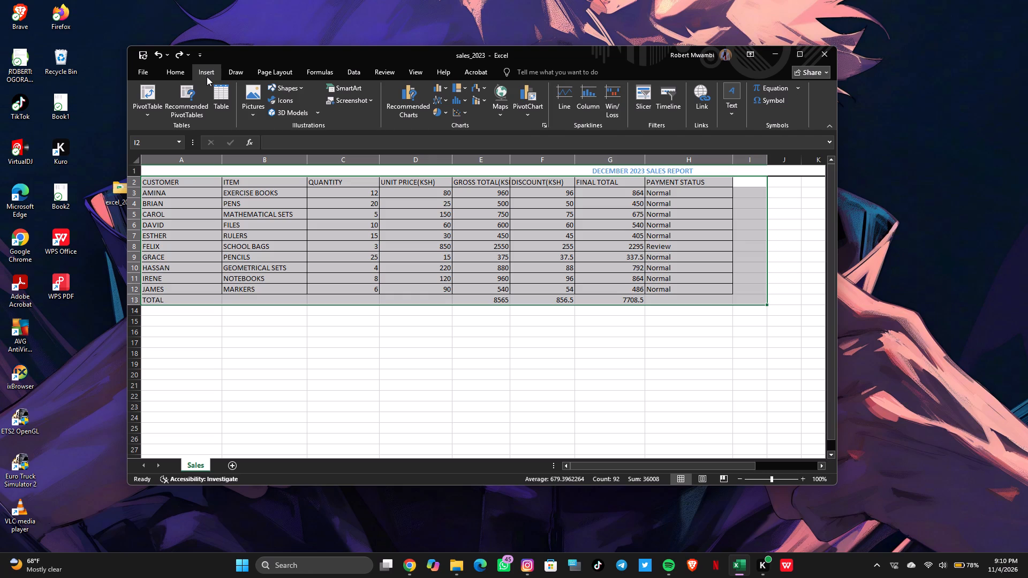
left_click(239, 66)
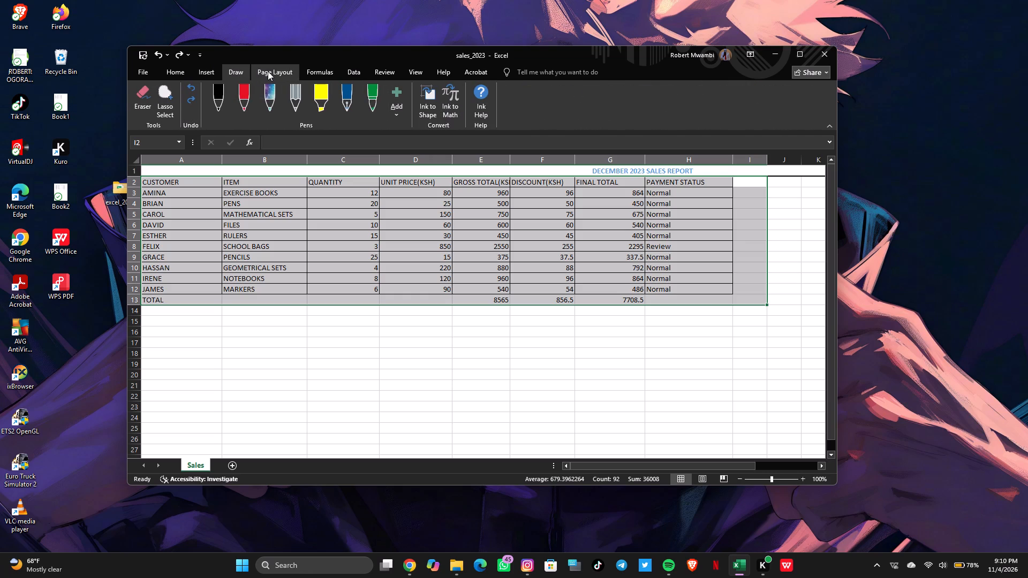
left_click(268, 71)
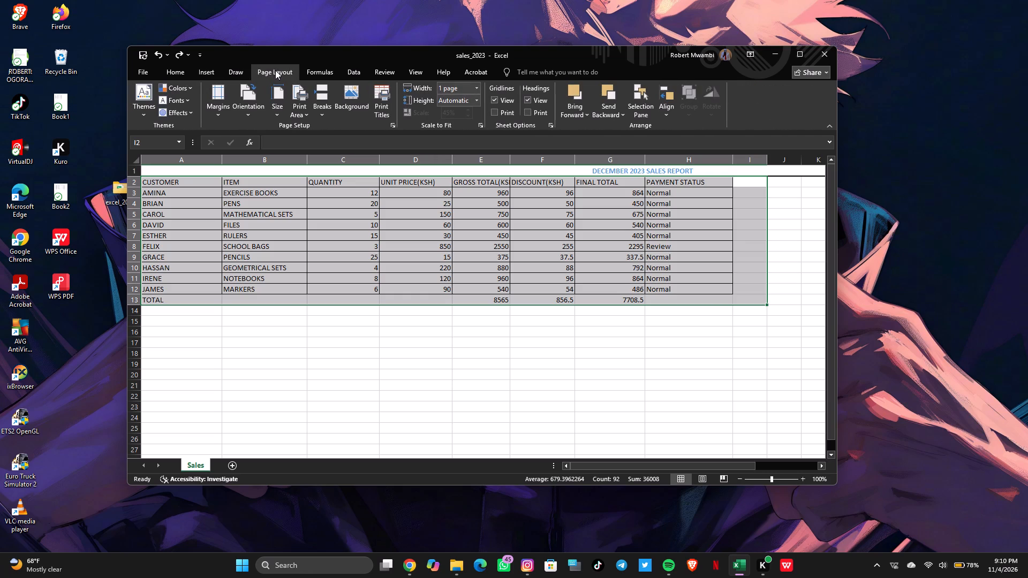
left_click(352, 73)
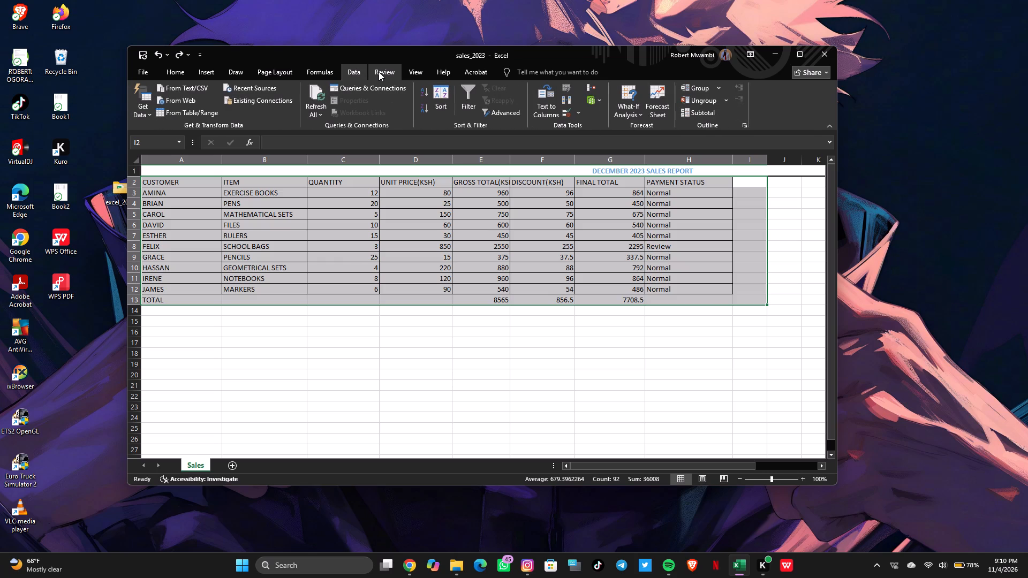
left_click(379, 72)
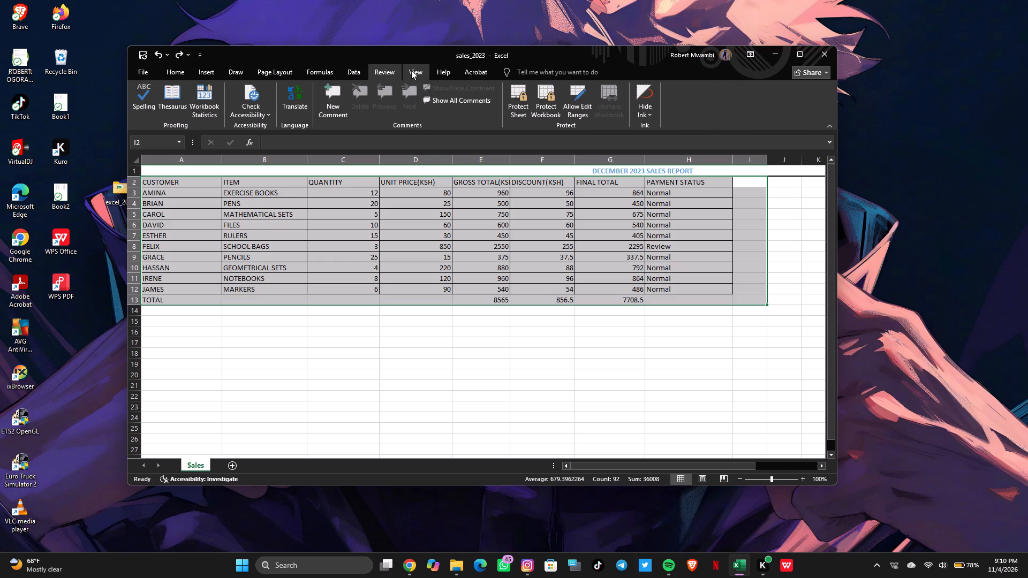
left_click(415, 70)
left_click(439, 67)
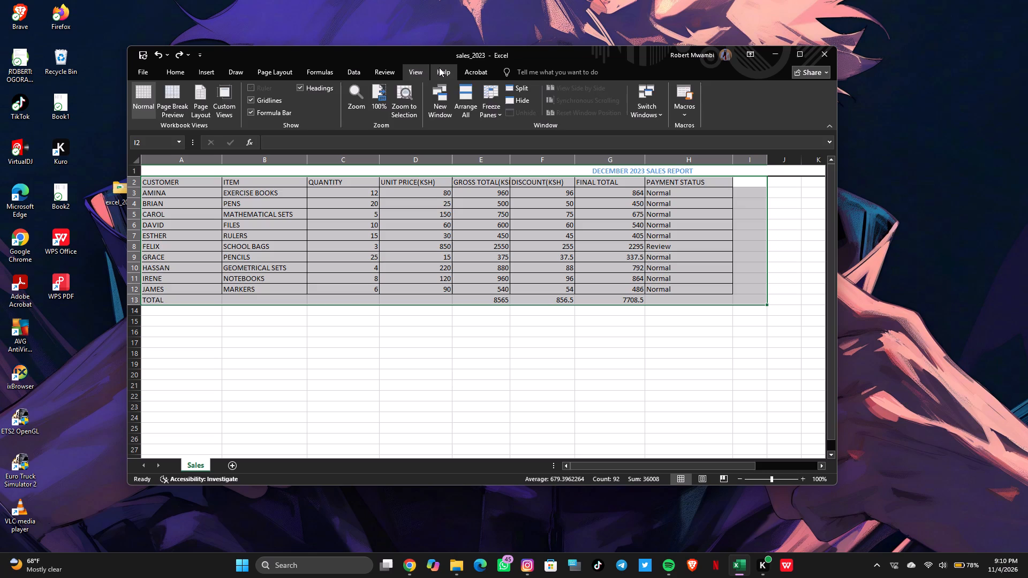
Insert a header and footer on the Sales sheet.
left_click(214, 77)
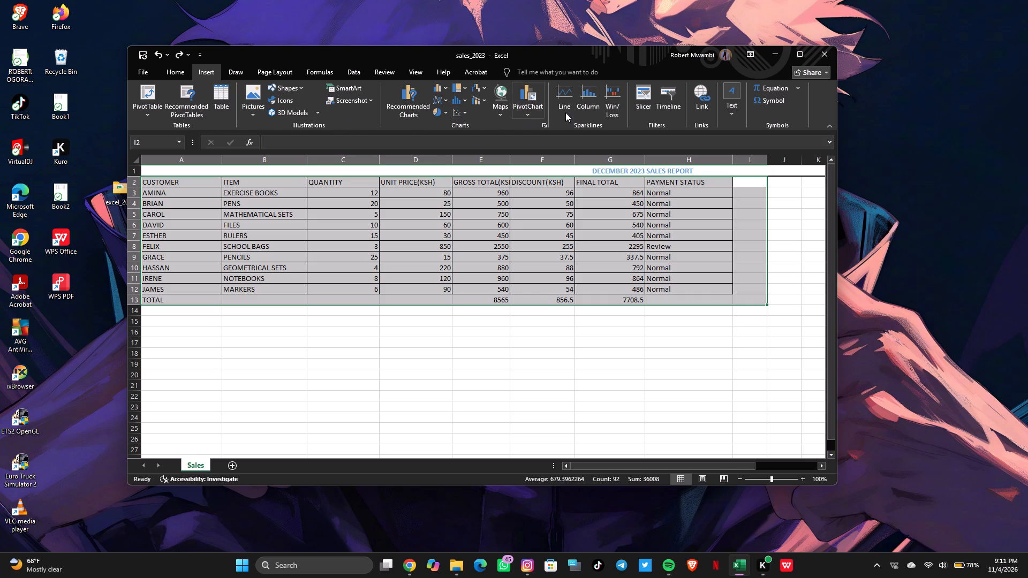
left_click(732, 111)
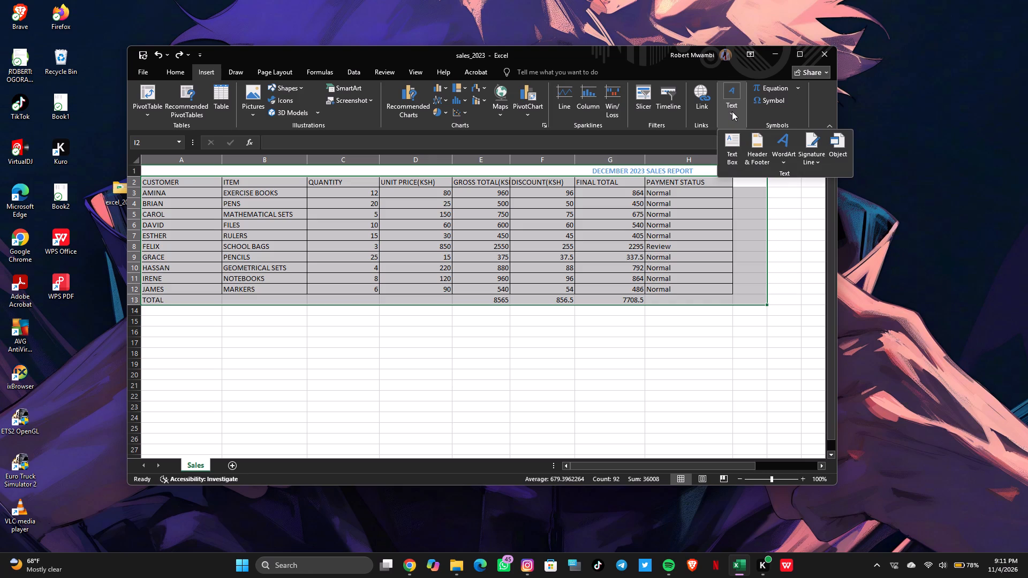
left_click(759, 147)
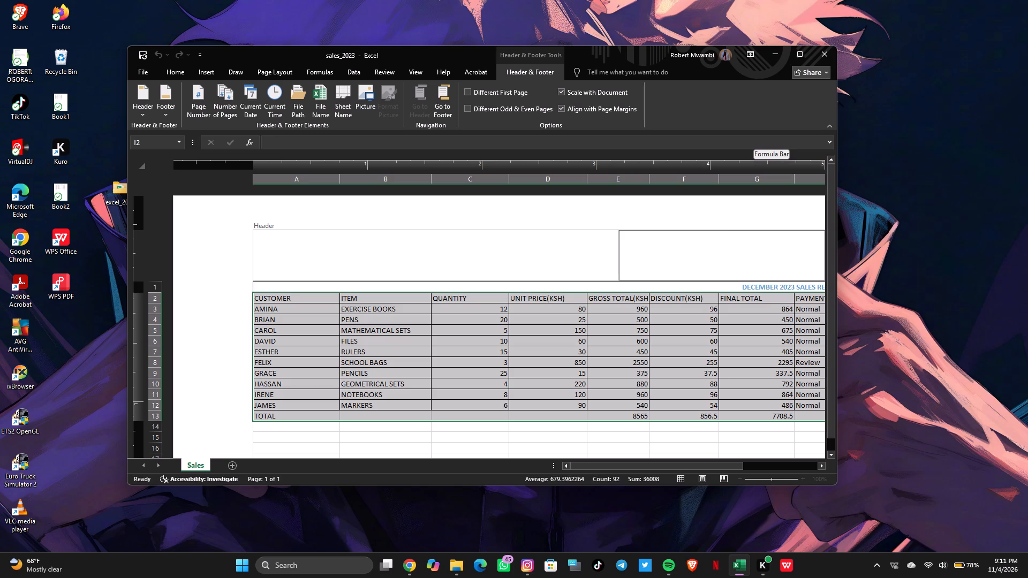
Maximize the window and look over the Sales page layout, from the header area to the rows below the table.
scroll(759, 147, "down", 2)
scroll(580, 318, "down", 1)
scroll(580, 318, "left", 1)
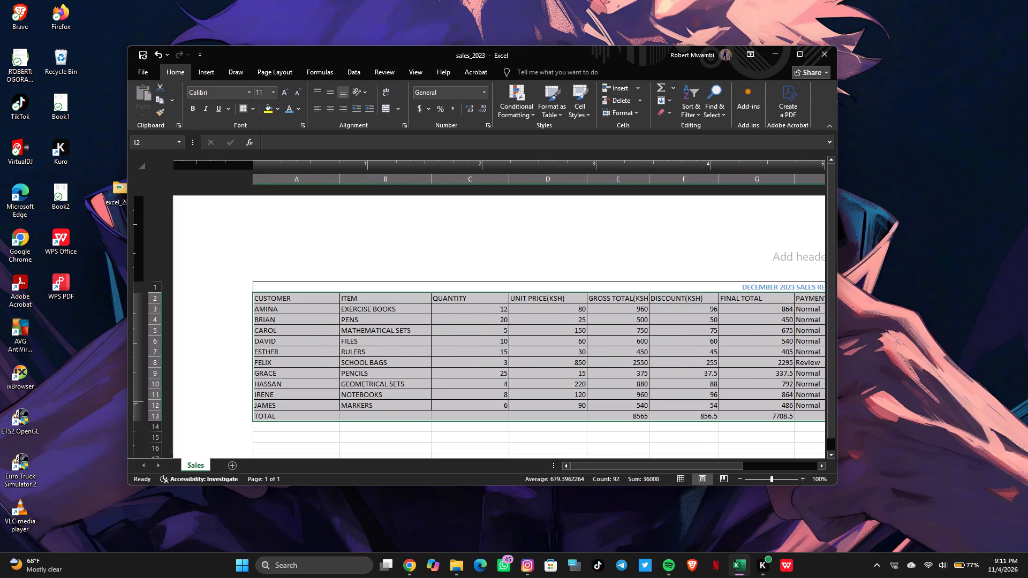
scroll(580, 318, "left", 1)
scroll(580, 318, "down", 1)
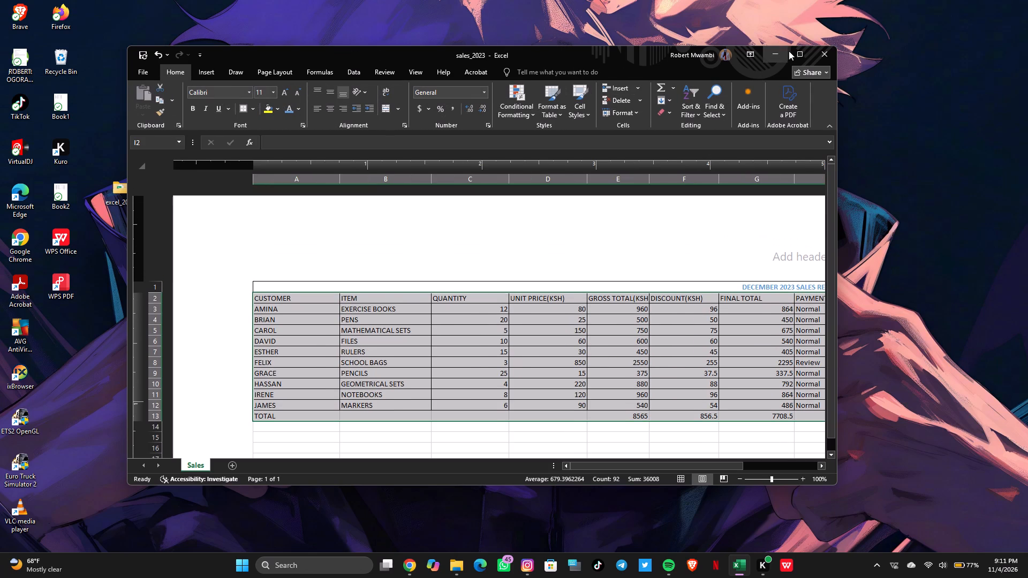
left_click(795, 51)
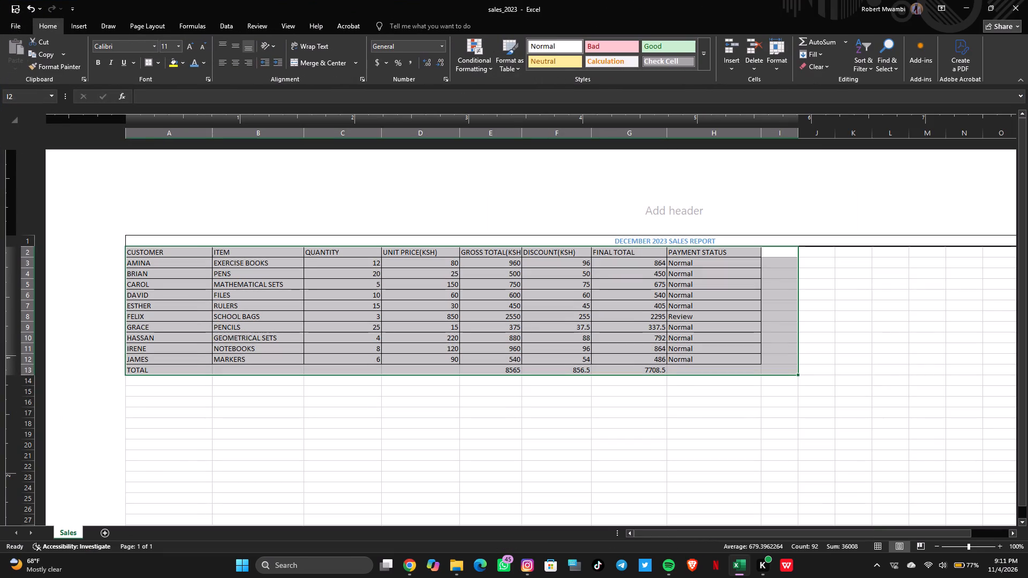
scroll(505, 381, "down", 4)
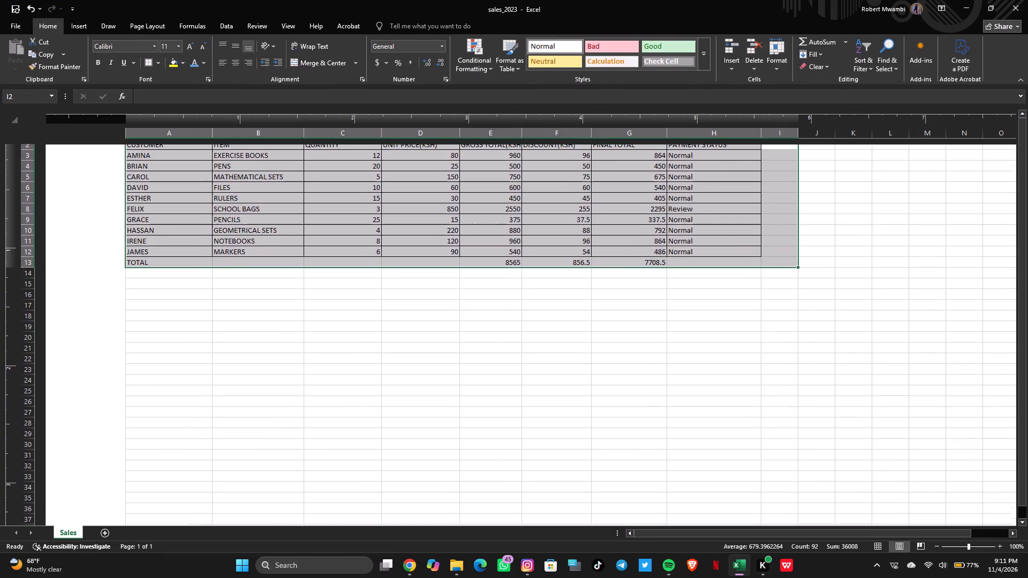
scroll(505, 381, "down", 5)
scroll(505, 381, "up", 4)
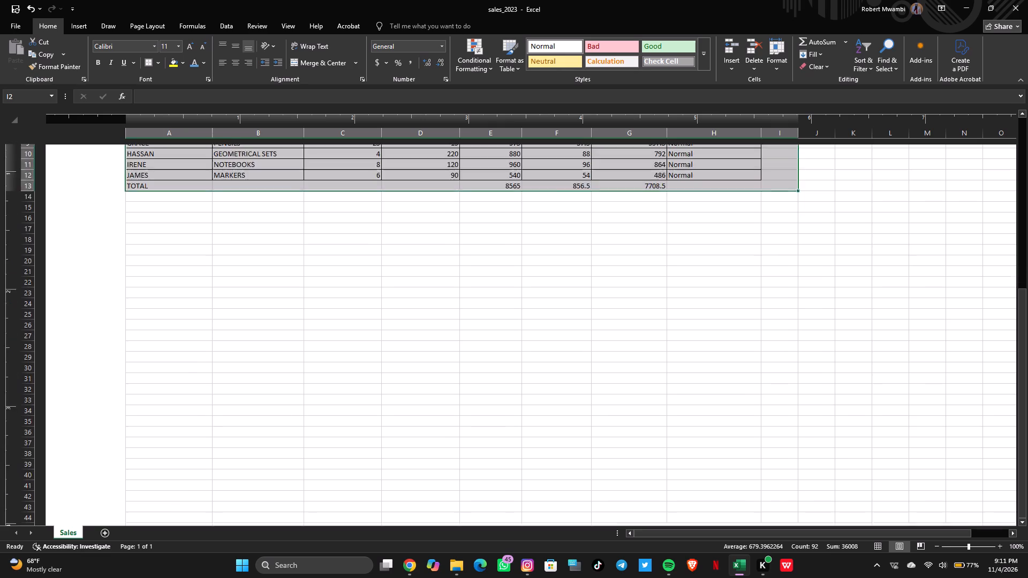
scroll(505, 381, "up", 3)
Enter JAMAL as the first line of the page header's centre section and start a second line.
left_click(632, 207)
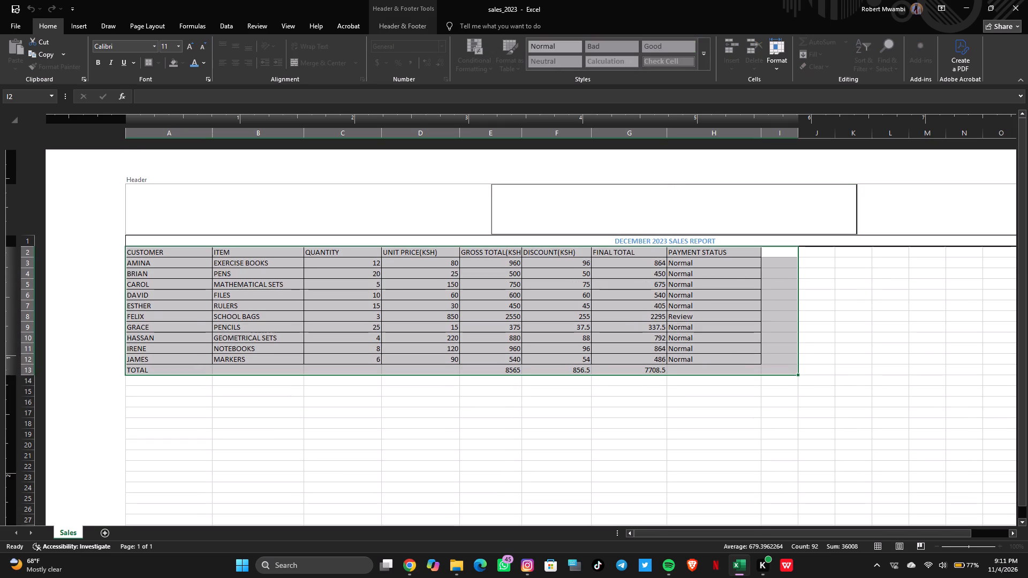
key("r")
key("o")
key("BackSpace")
key("BackSpace")
type("JAMAL")
key("Return")
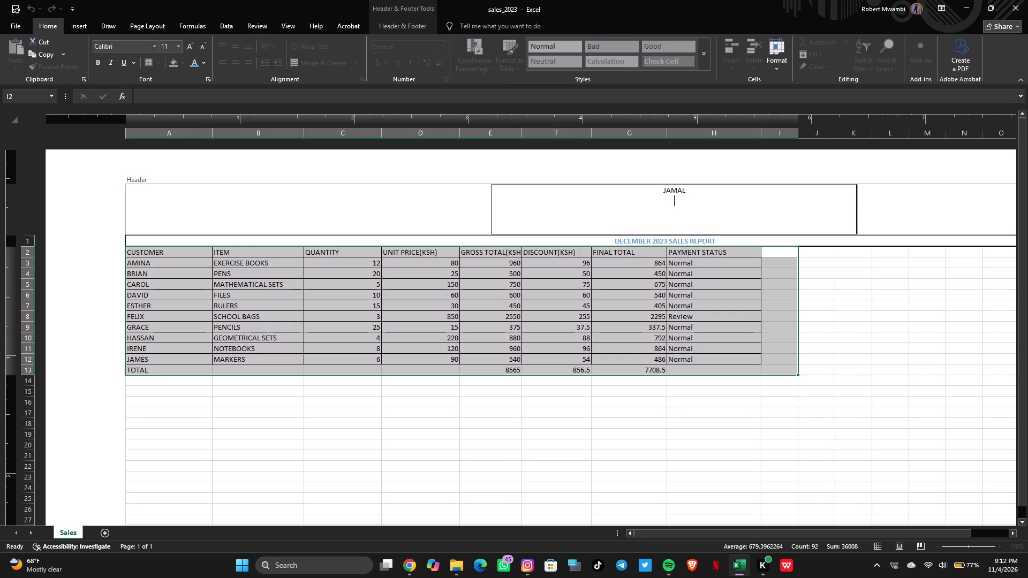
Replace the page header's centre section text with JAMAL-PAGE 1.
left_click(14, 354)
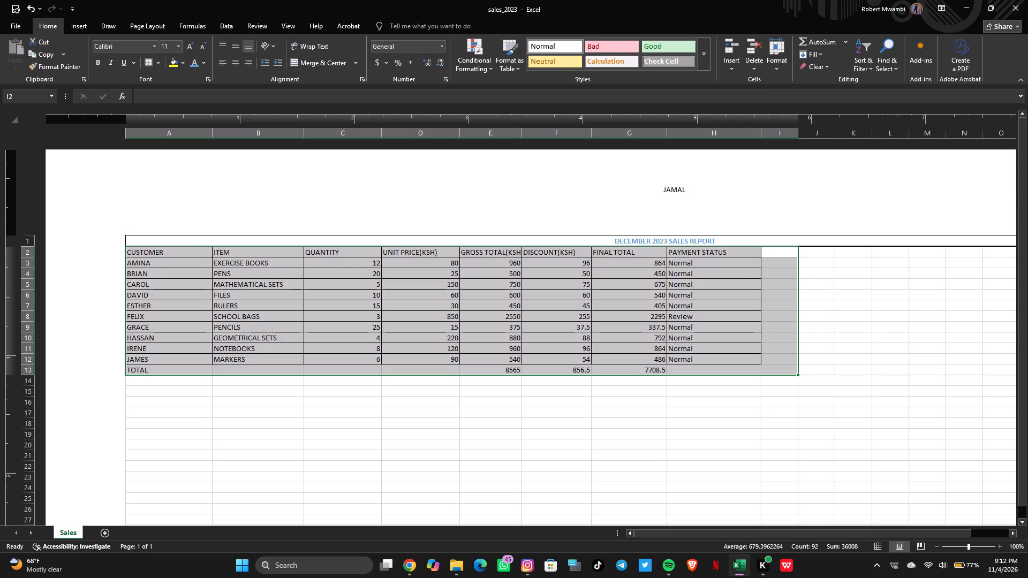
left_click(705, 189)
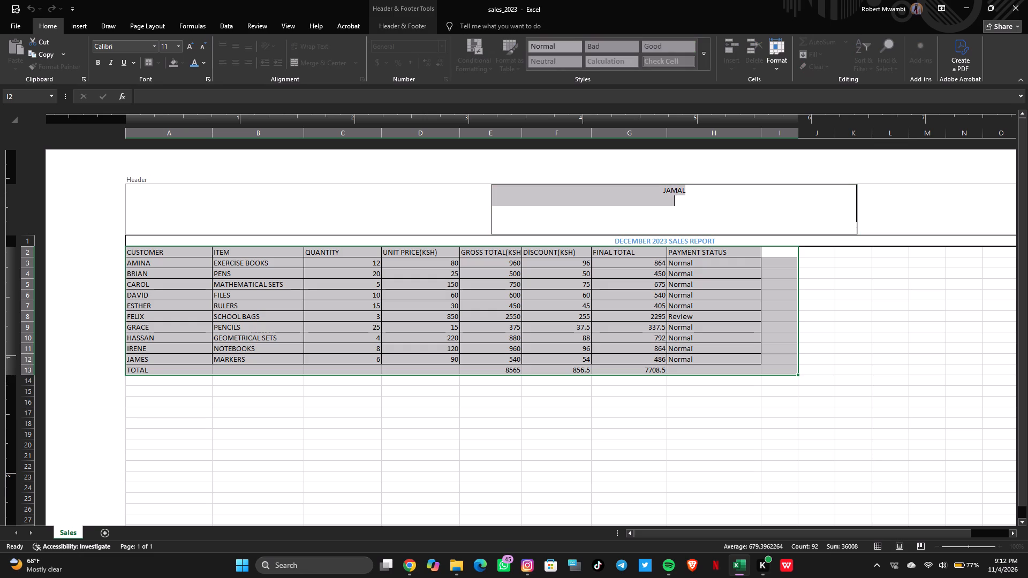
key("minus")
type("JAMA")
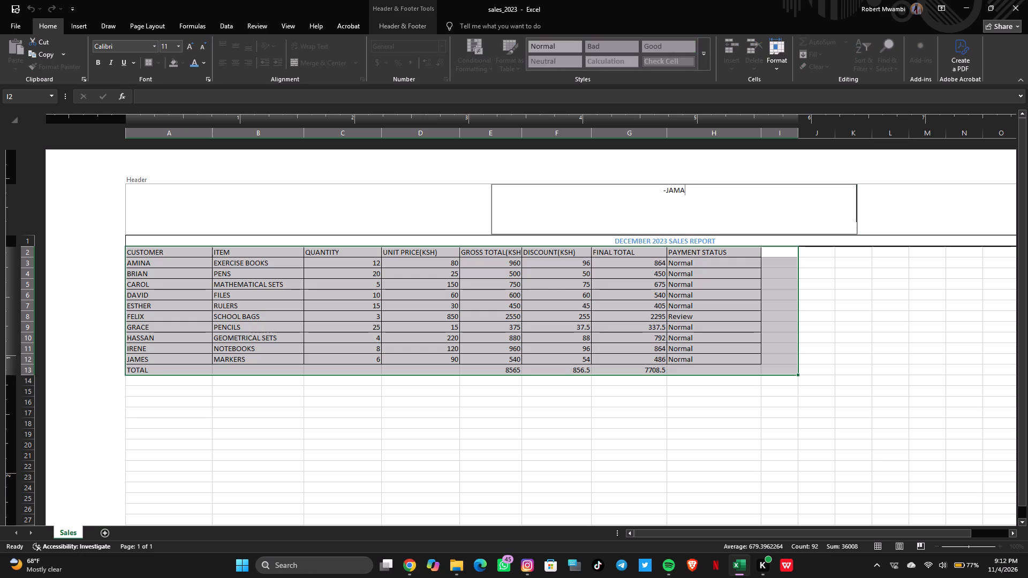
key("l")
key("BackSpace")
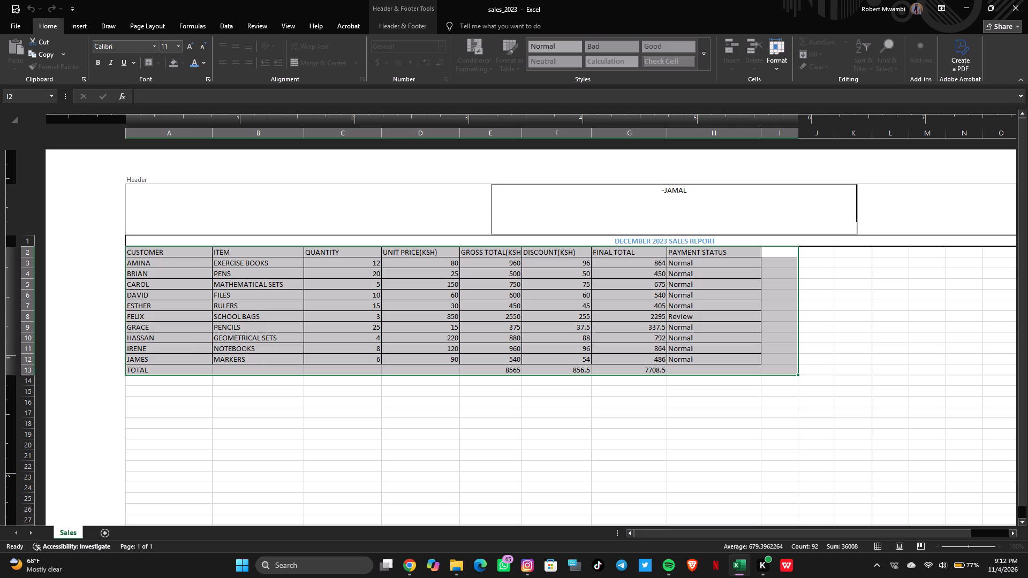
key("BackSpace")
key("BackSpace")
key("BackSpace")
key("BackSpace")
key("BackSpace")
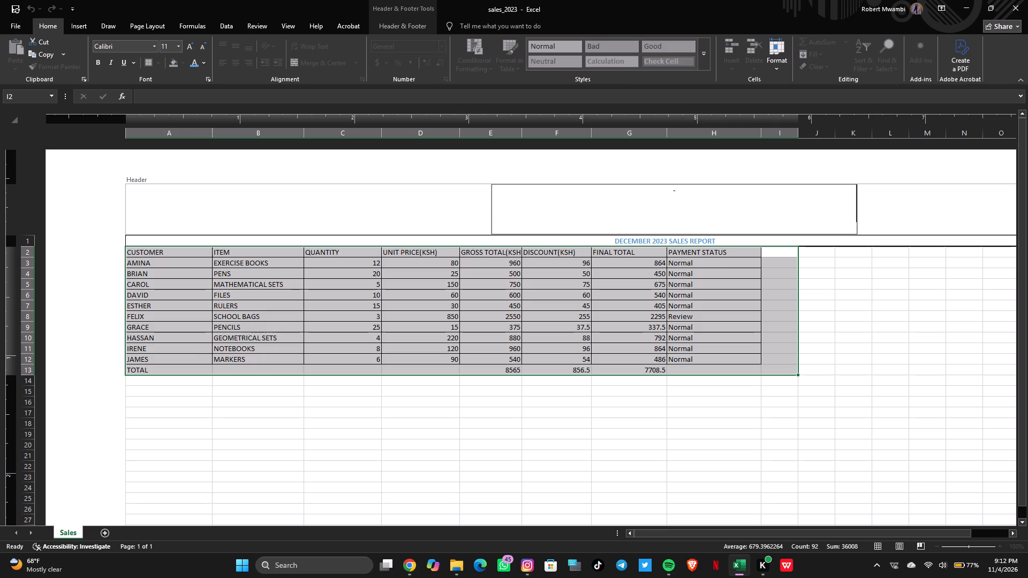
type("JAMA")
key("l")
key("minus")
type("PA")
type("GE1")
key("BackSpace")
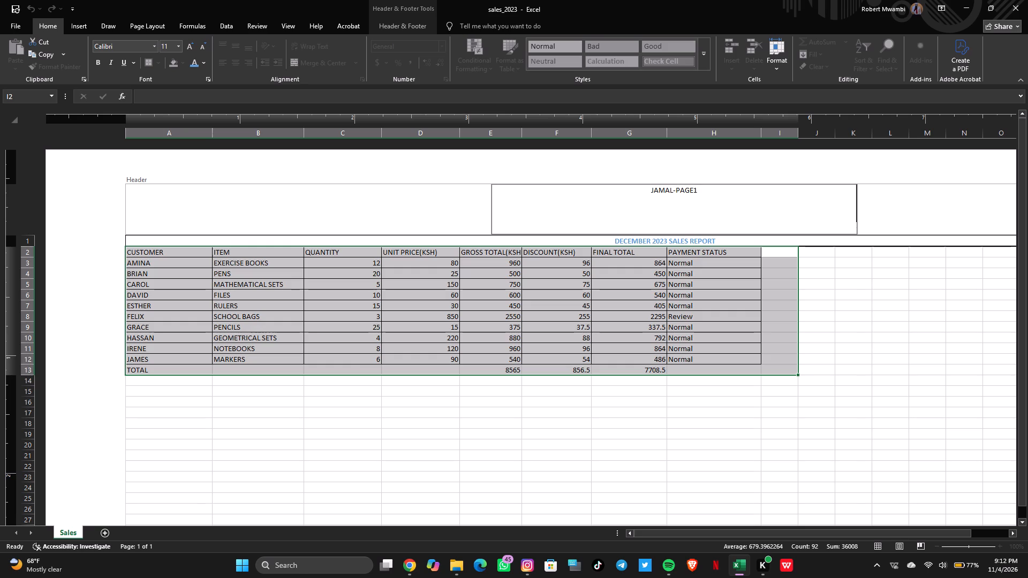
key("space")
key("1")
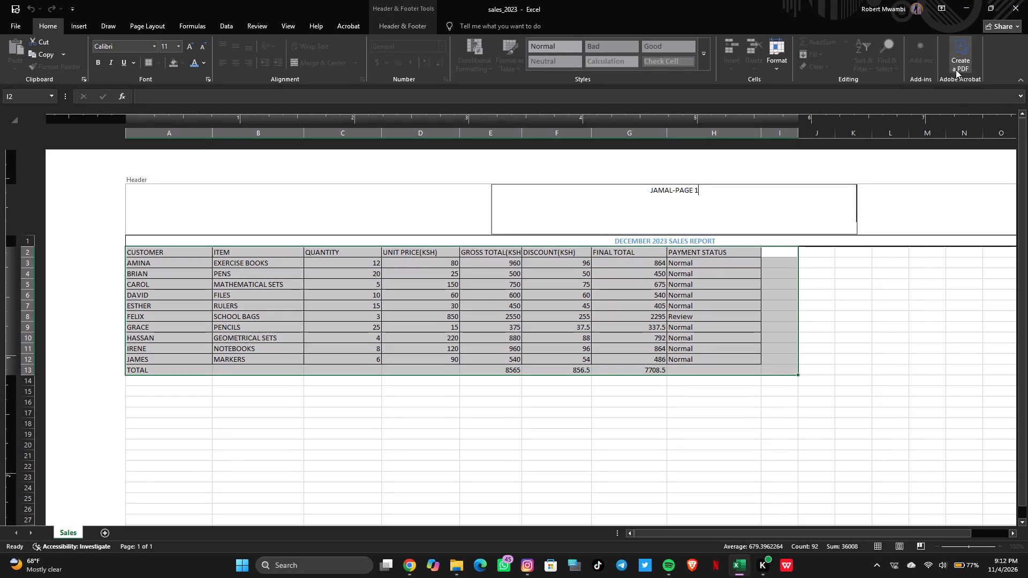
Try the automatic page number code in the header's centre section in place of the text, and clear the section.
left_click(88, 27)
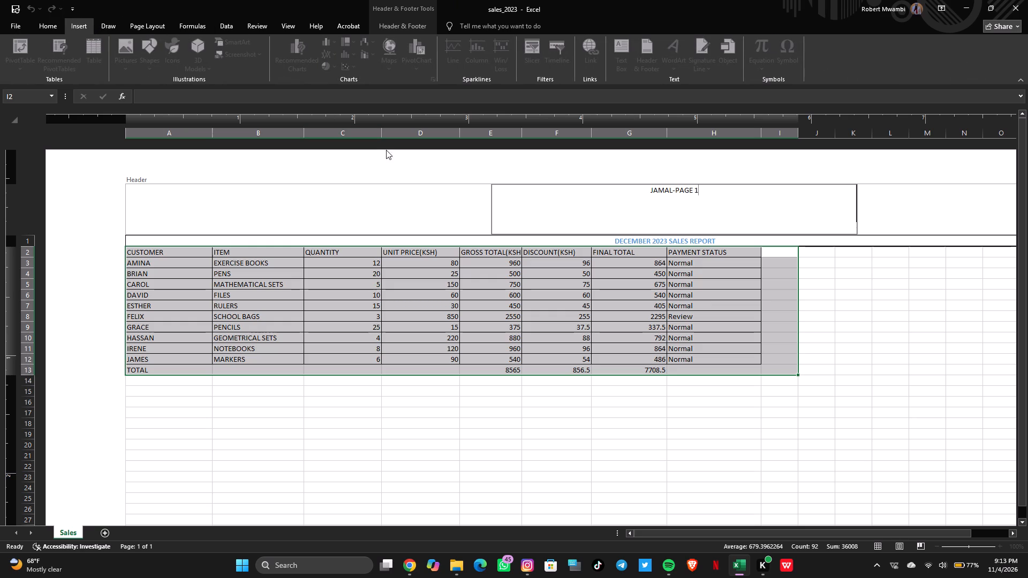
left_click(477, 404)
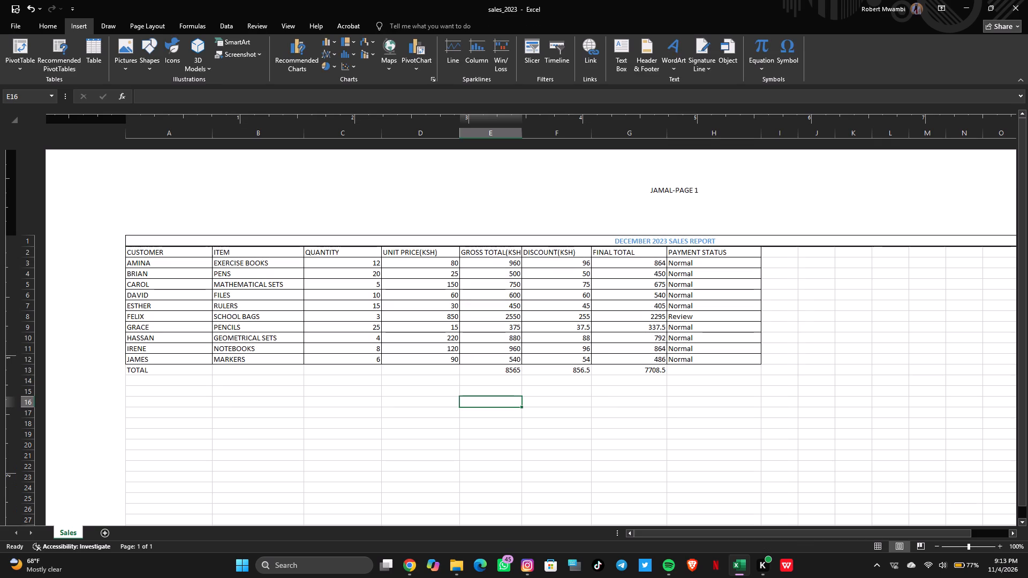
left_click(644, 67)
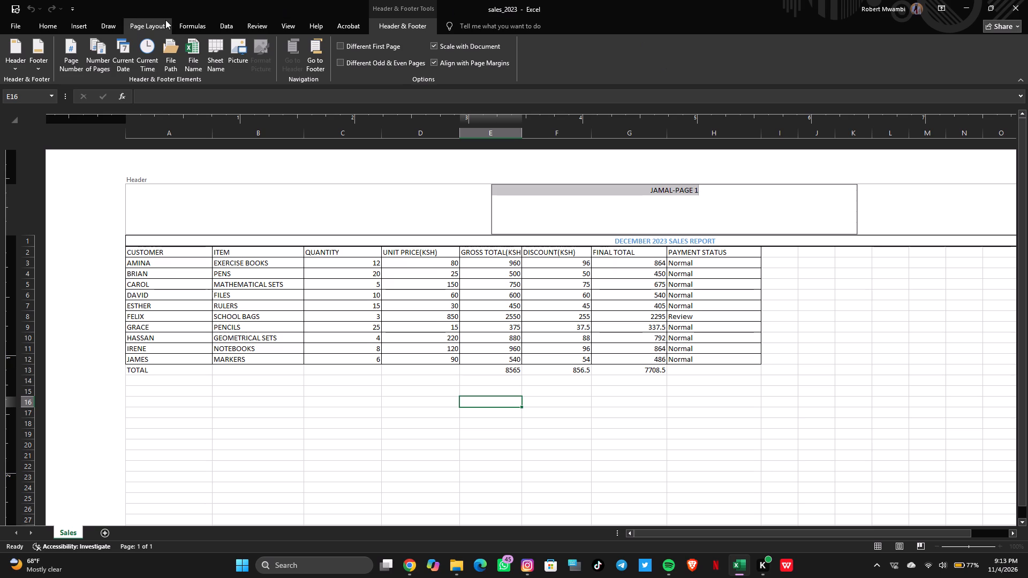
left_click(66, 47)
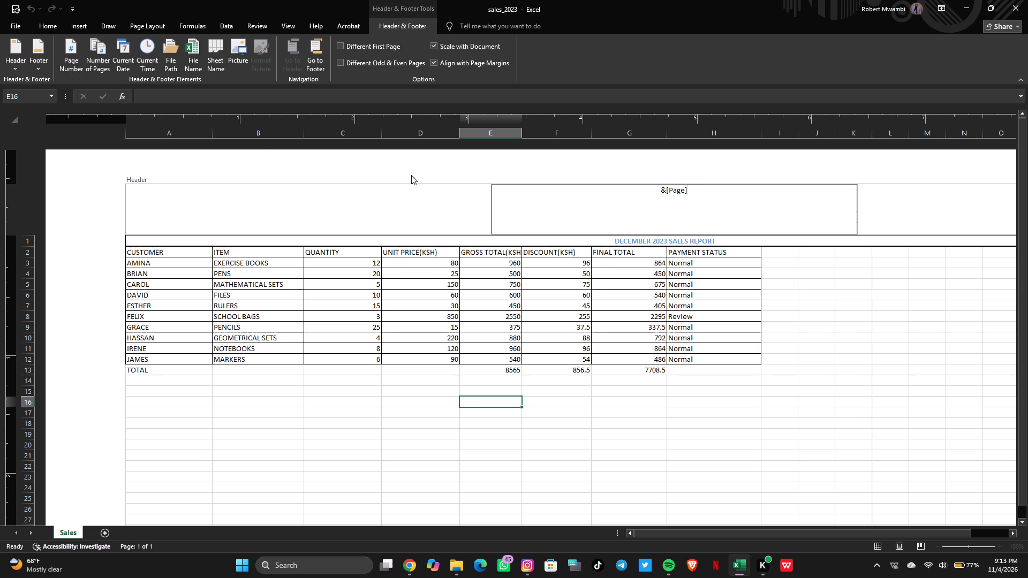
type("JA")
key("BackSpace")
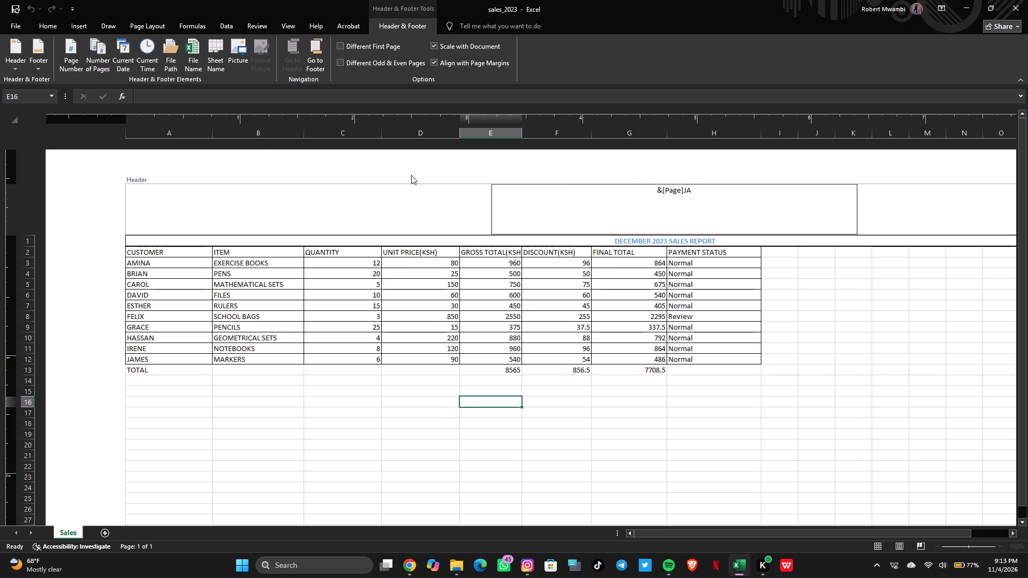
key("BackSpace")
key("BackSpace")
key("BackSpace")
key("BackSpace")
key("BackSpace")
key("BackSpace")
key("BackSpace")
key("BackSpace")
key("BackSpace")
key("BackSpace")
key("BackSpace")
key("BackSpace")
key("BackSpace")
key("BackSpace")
Enter "# JAMAL PAGE 1" in the page header's centre section.
key("shift+numbersign")
key("space")
type("JAMAL")
key("space")
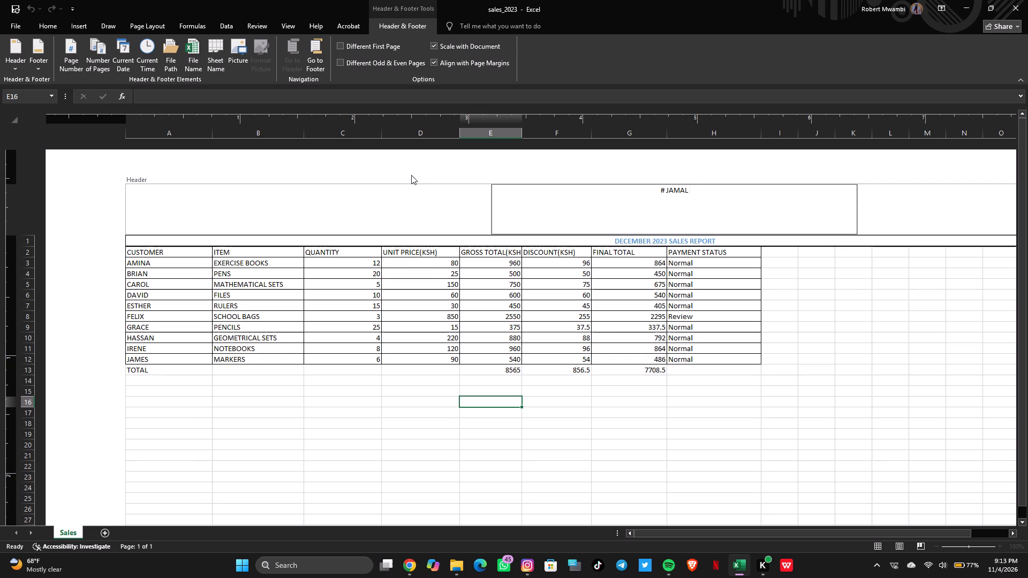
type("PA")
type("GE")
key("space")
key("1")
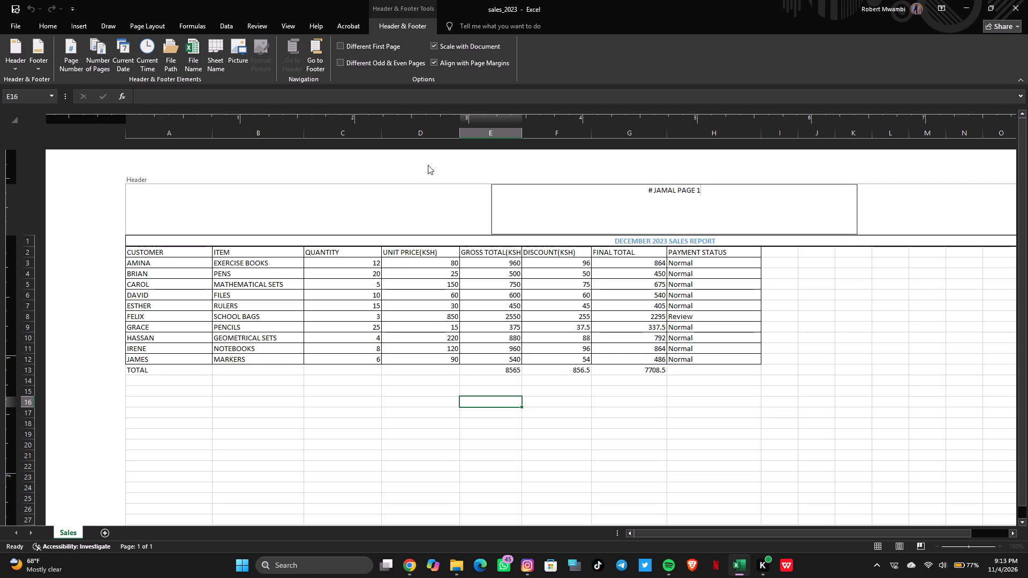
Enter "JAMAL-PAGE 1" in the page header's left section.
left_click(178, 211)
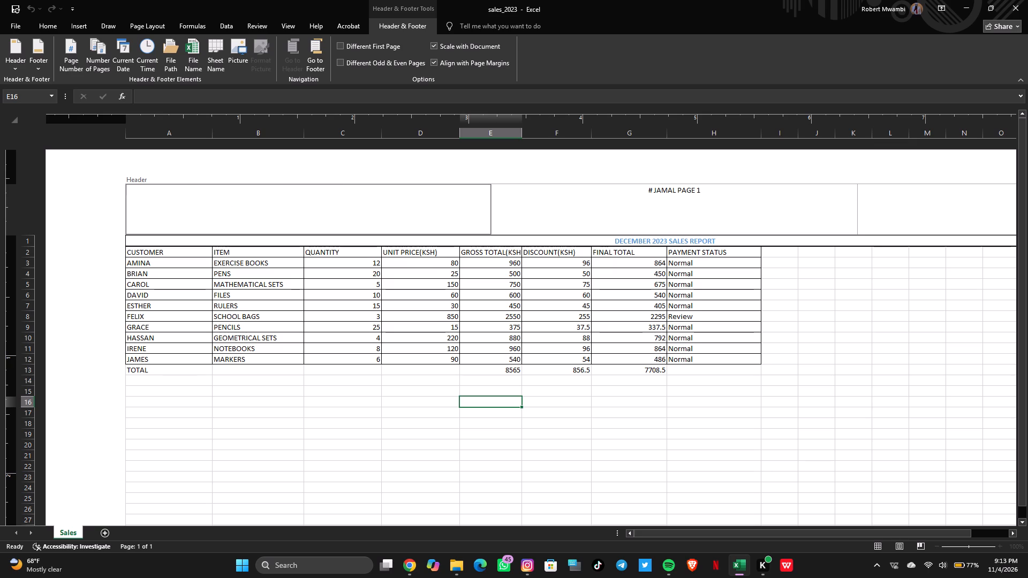
key("j")
type("AM")
type("AL")
key("minus")
type("PAGE 1")
Change the number at the end of the header's centre section text to 2.
left_click(714, 189)
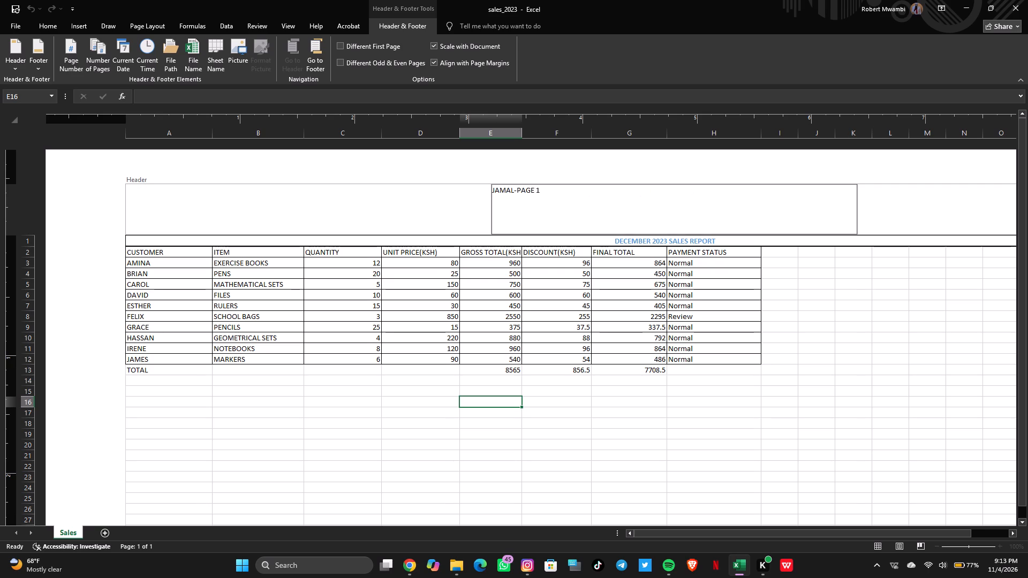
left_click(704, 189)
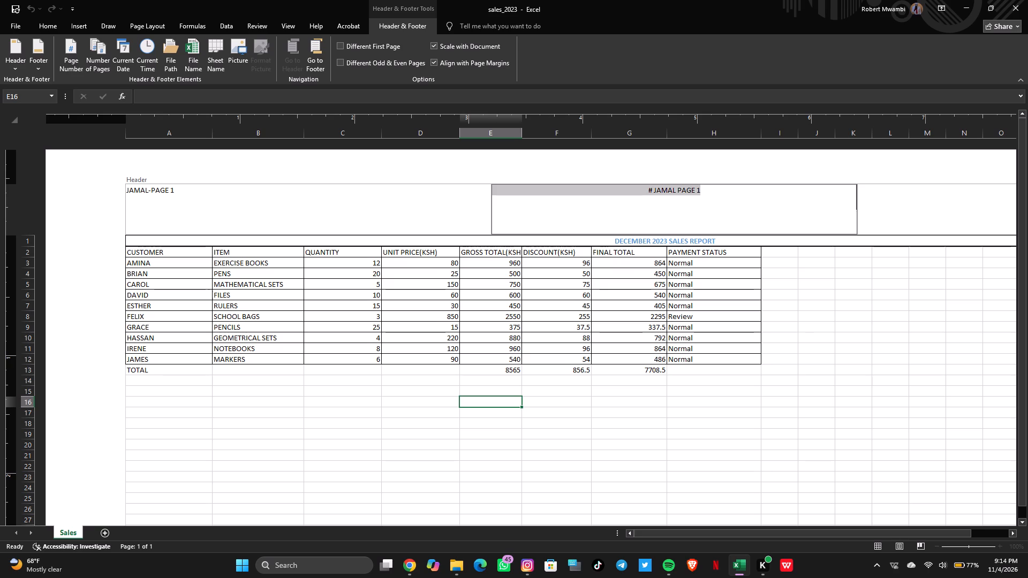
key("BackSpace")
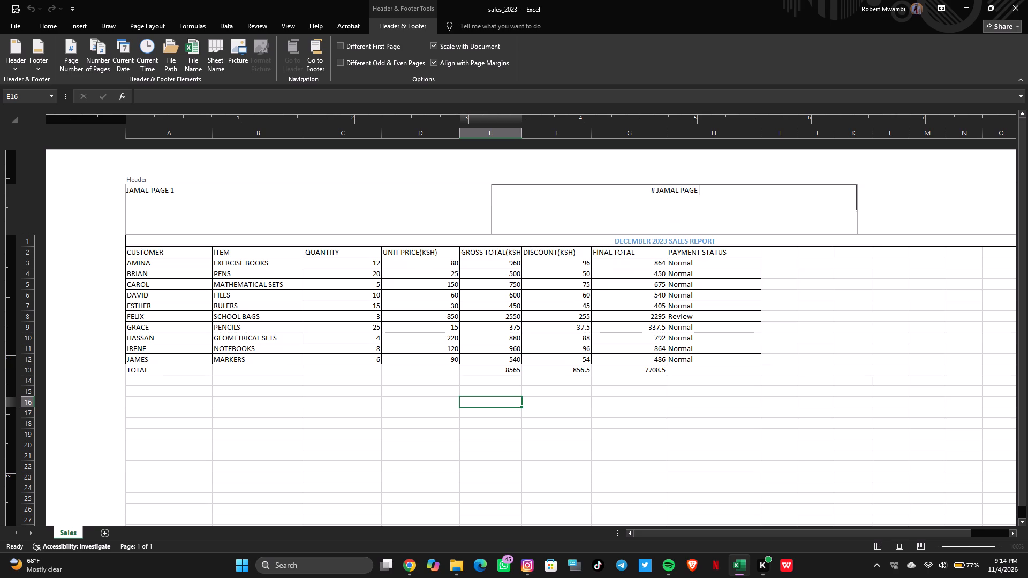
key("2")
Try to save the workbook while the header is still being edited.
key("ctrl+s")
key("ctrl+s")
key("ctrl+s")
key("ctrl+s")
Leave header editing, check the Sales sheet in the print preview and return to the sheet.
key("ctrl+p")
key("ctrl+p")
key("ctrl+p")
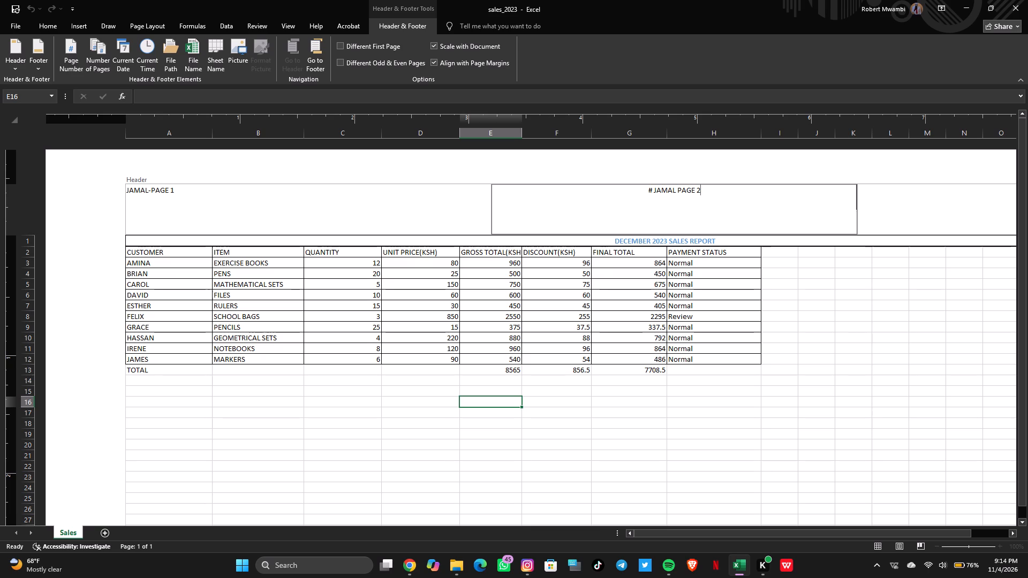
left_click(273, 396)
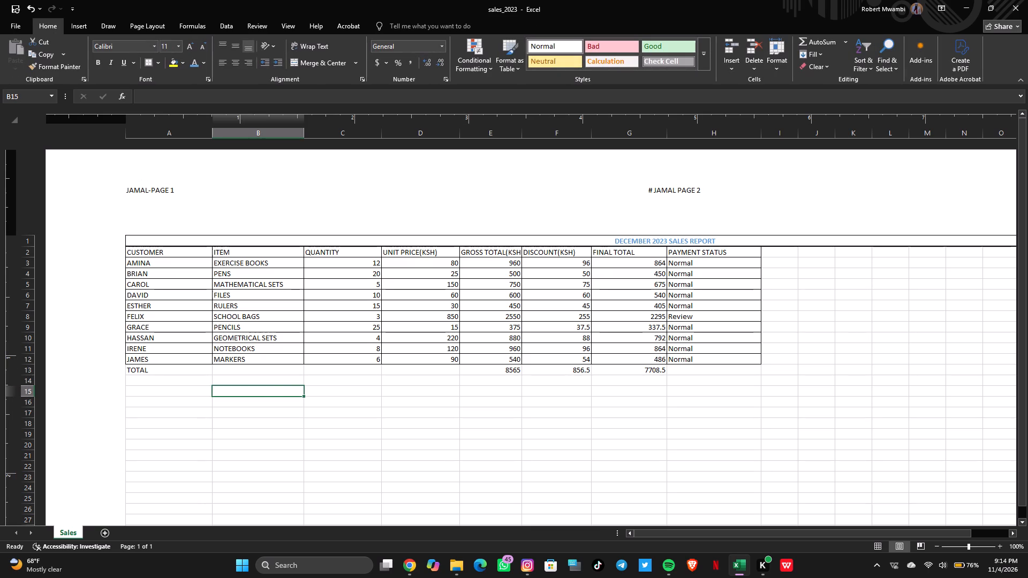
key("ctrl+p")
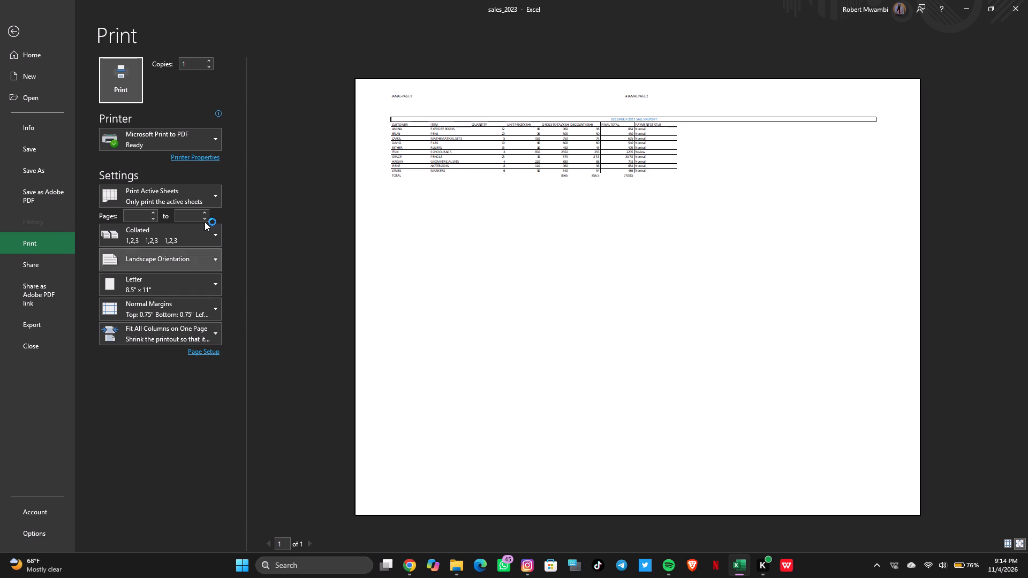
left_click(13, 27)
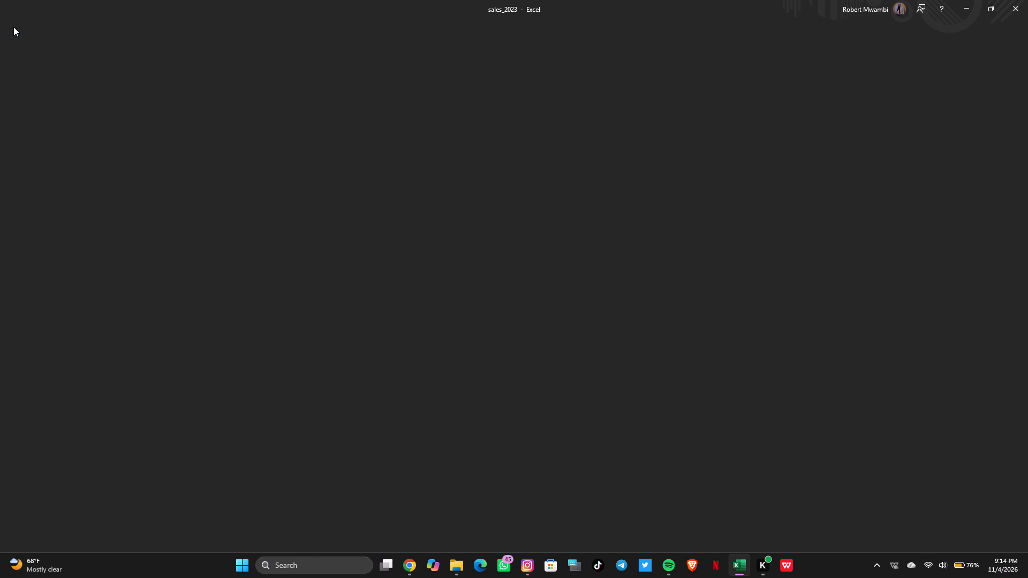
Save the sales_2023 workbook.
key("ctrl+s")
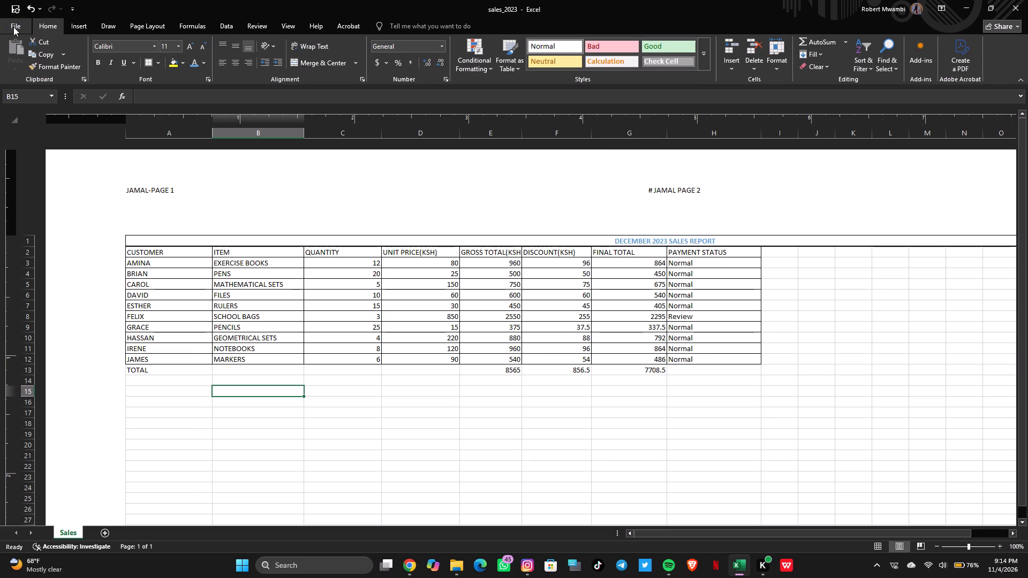
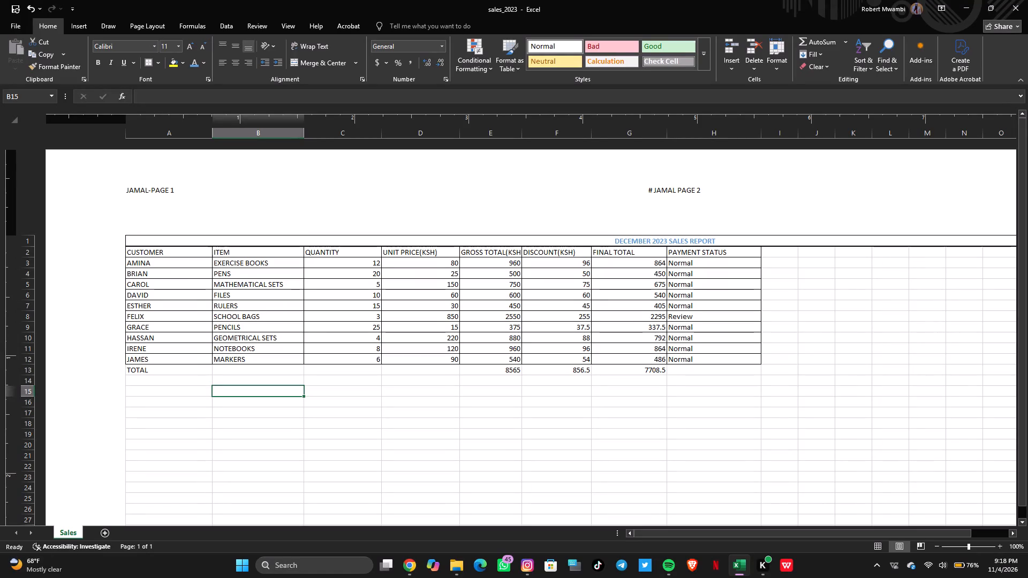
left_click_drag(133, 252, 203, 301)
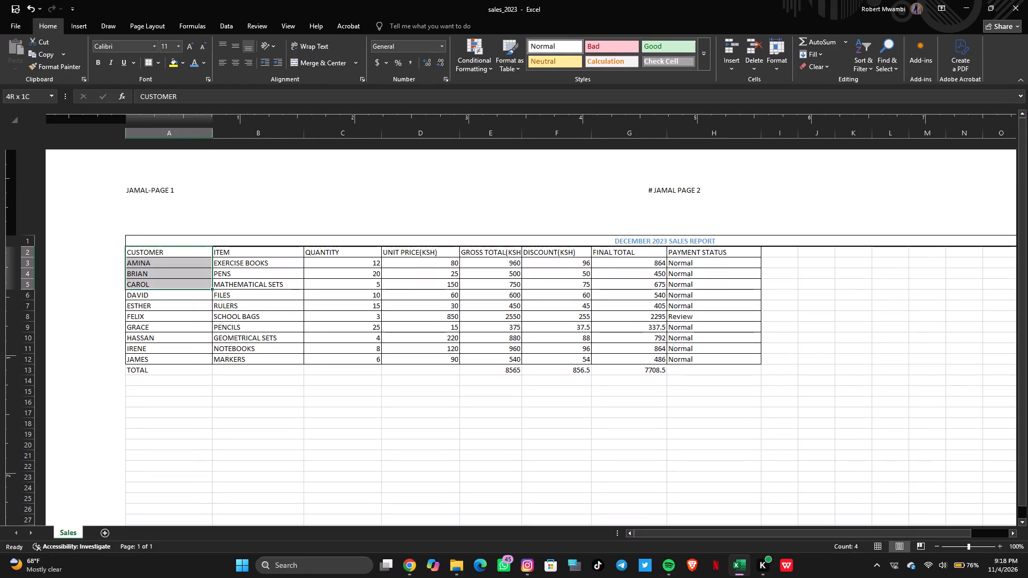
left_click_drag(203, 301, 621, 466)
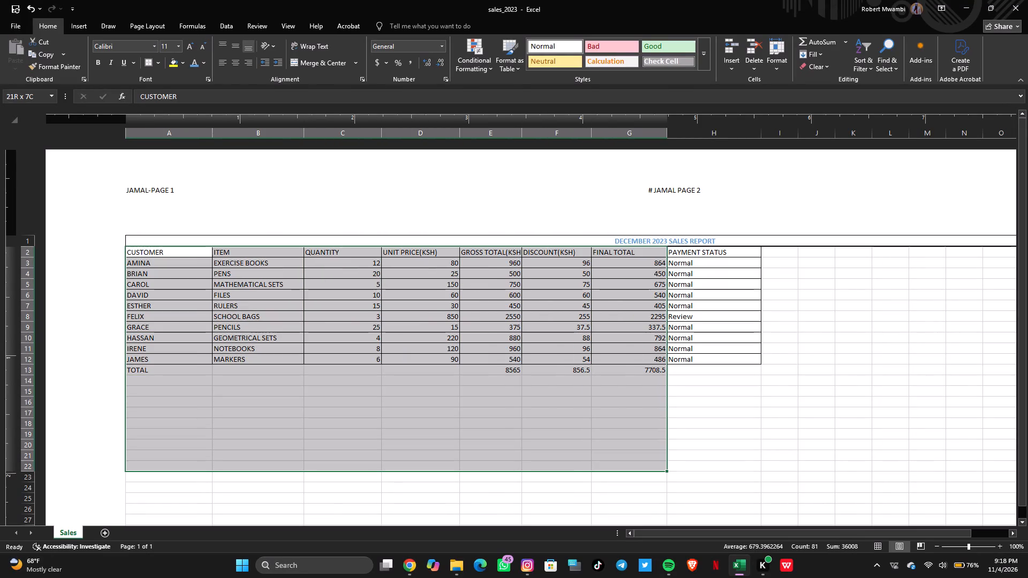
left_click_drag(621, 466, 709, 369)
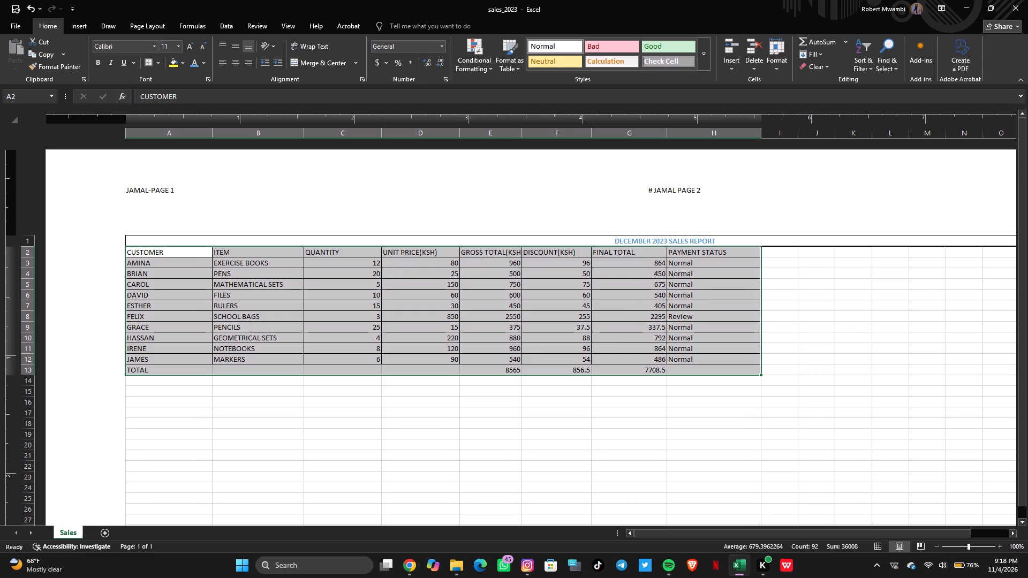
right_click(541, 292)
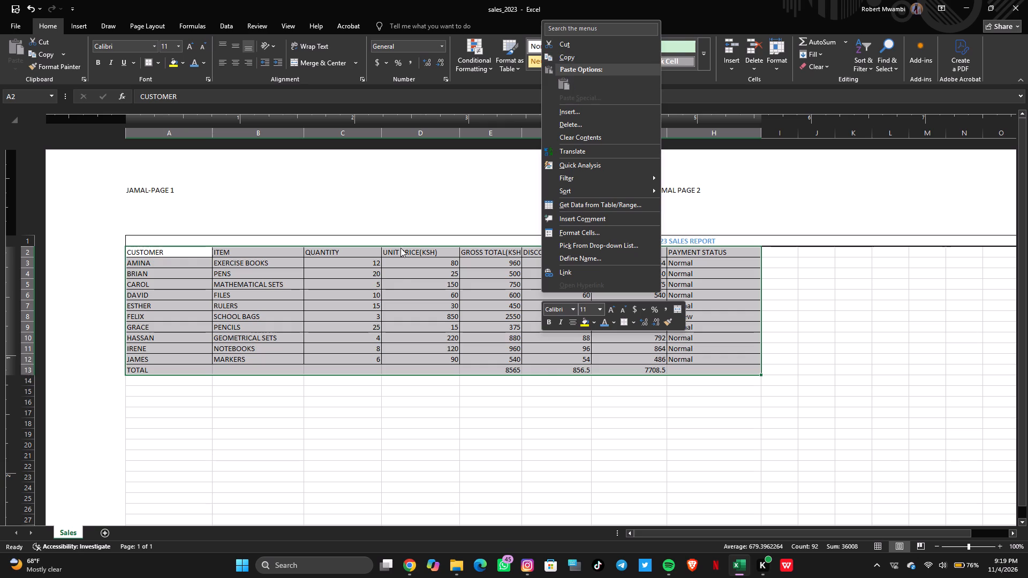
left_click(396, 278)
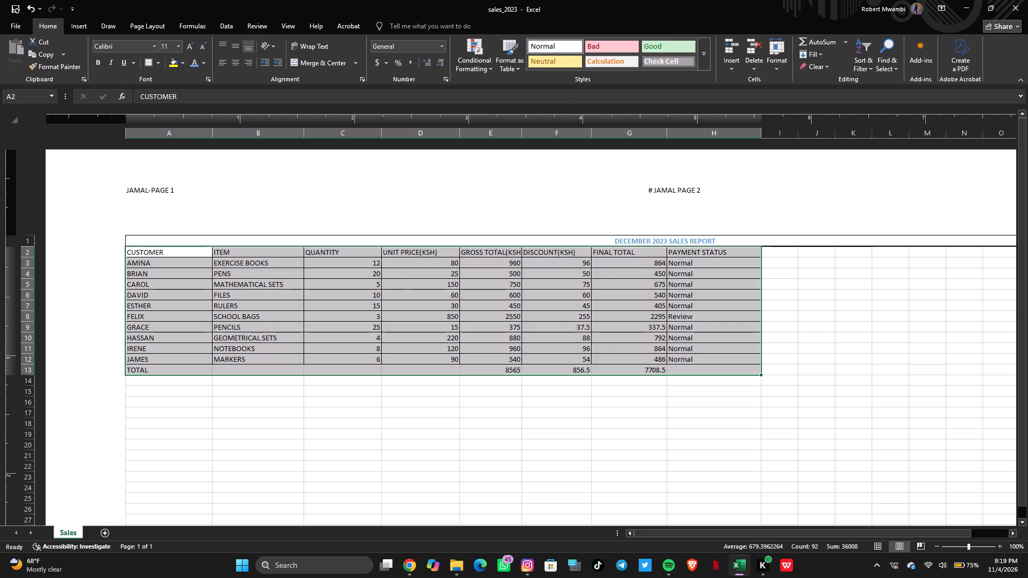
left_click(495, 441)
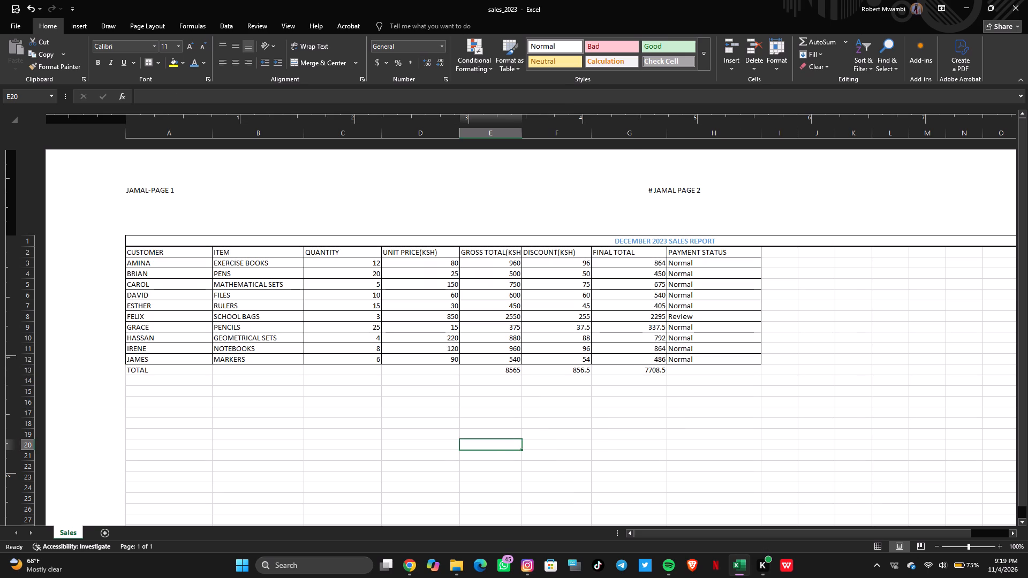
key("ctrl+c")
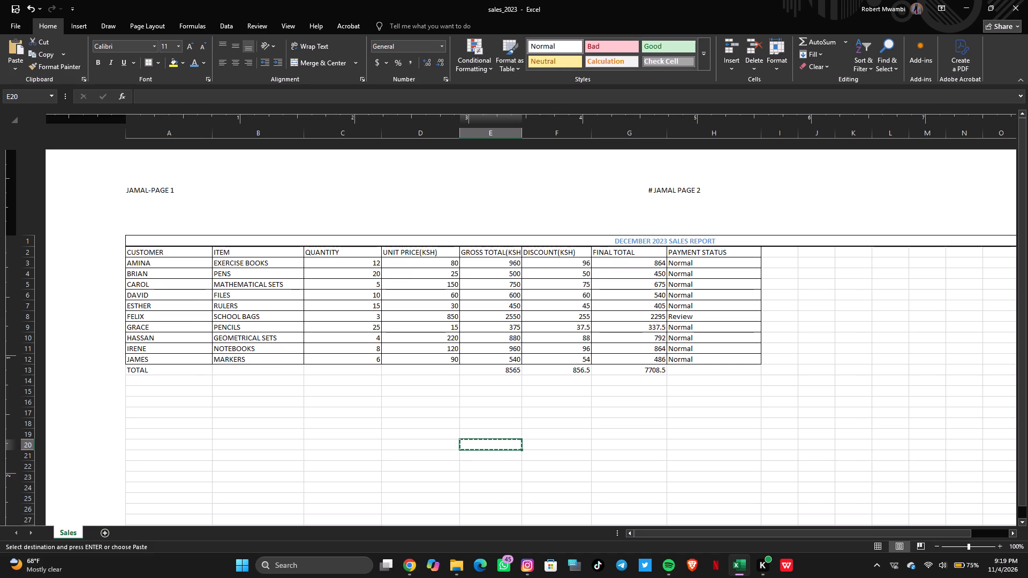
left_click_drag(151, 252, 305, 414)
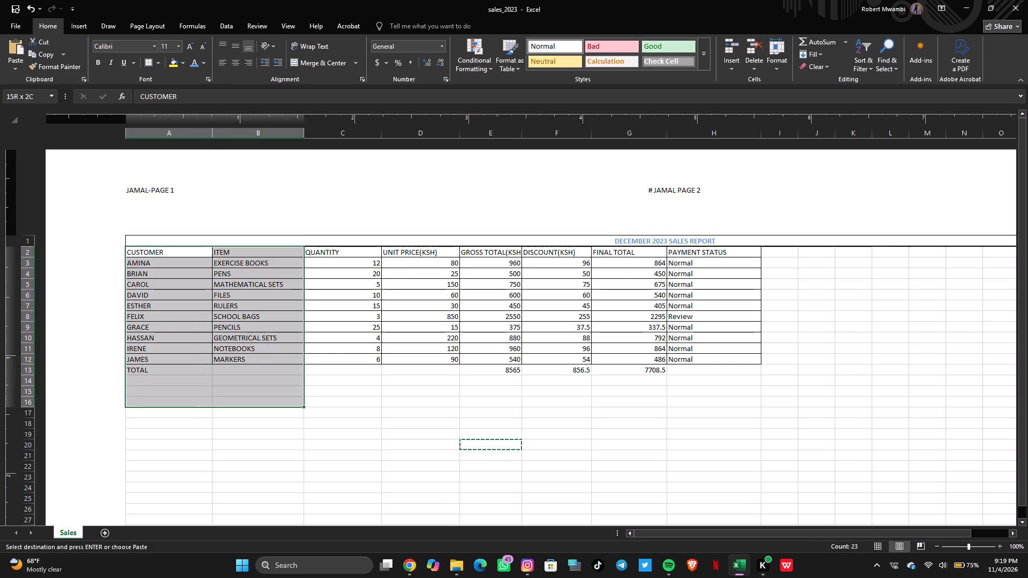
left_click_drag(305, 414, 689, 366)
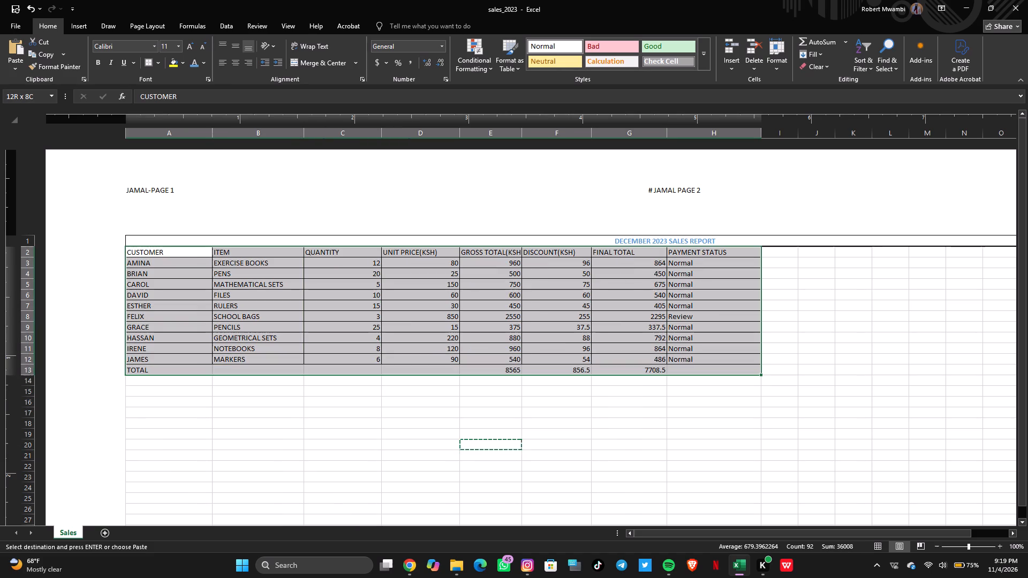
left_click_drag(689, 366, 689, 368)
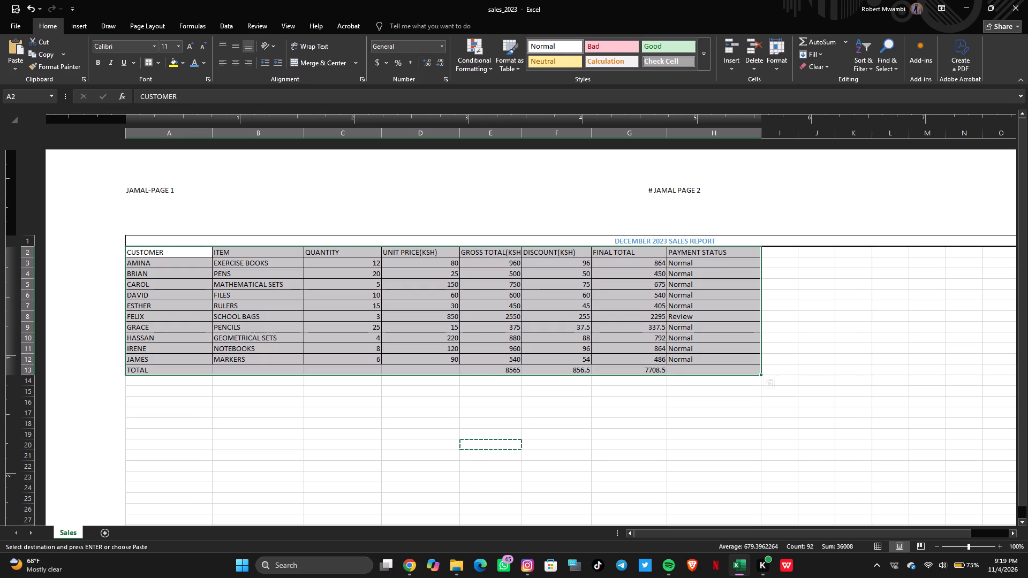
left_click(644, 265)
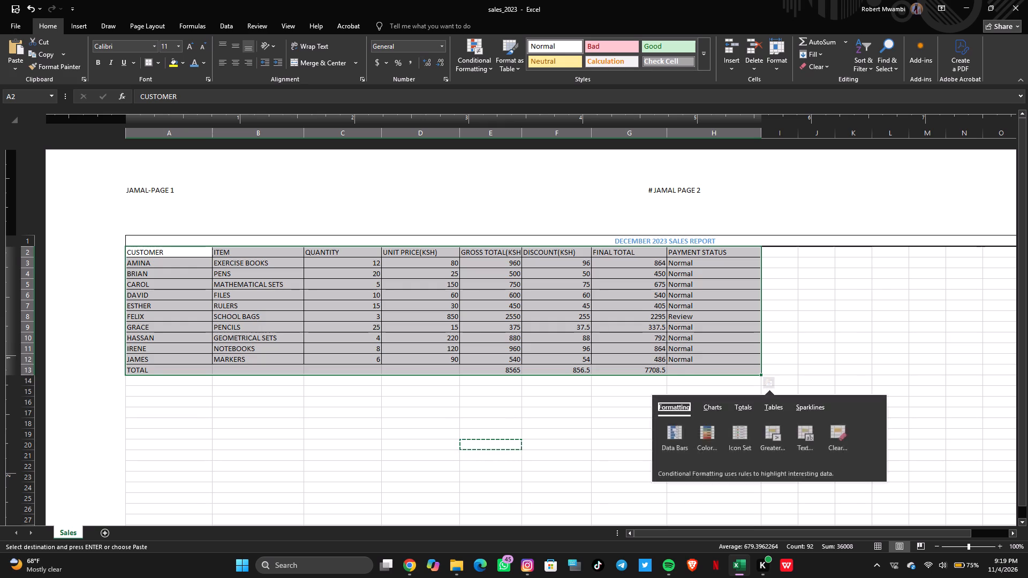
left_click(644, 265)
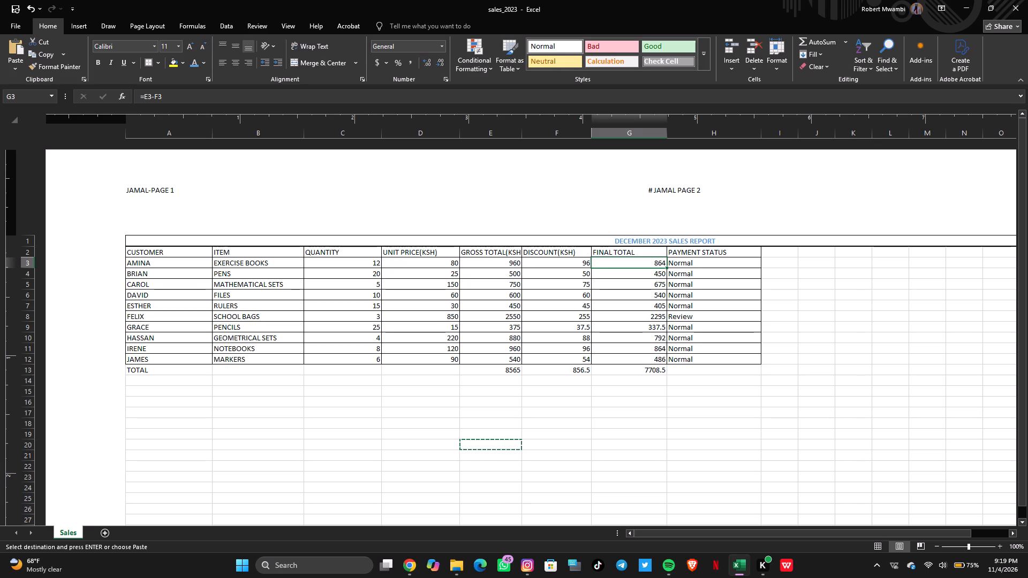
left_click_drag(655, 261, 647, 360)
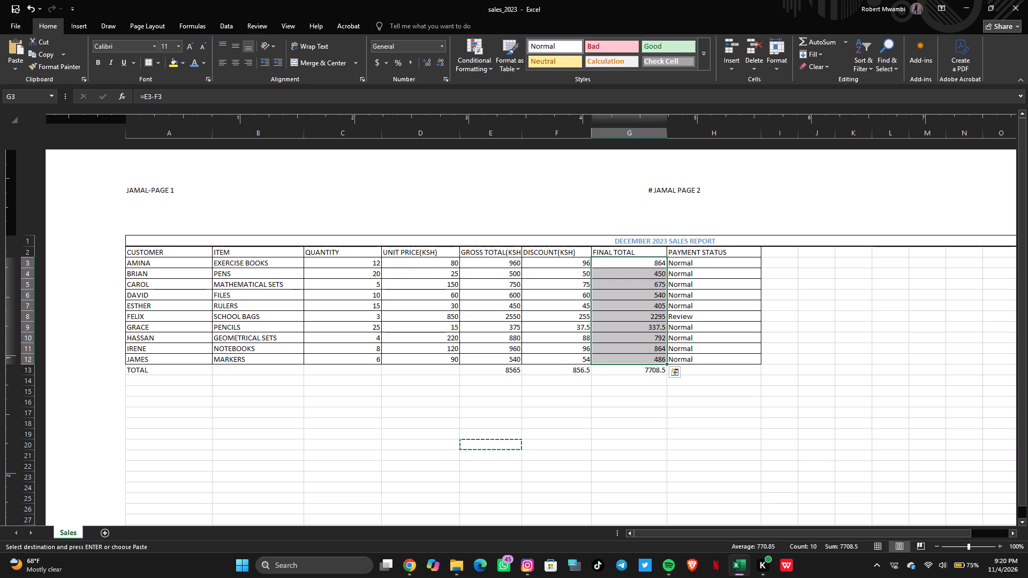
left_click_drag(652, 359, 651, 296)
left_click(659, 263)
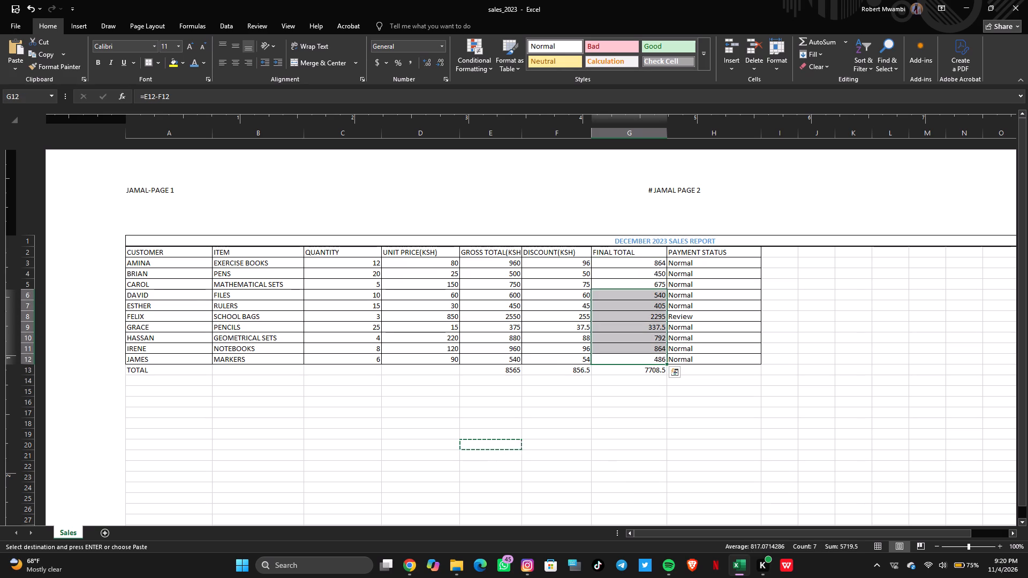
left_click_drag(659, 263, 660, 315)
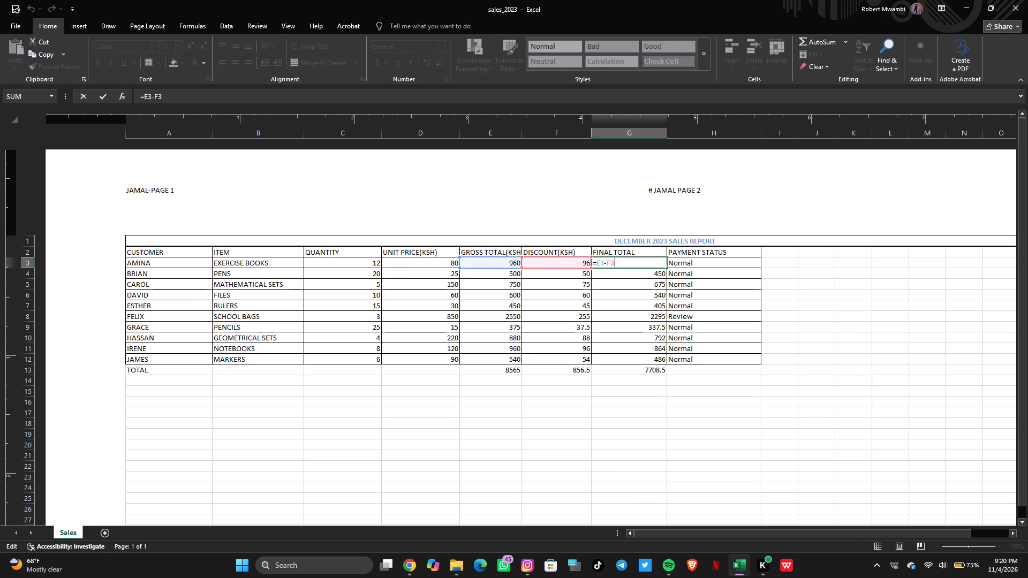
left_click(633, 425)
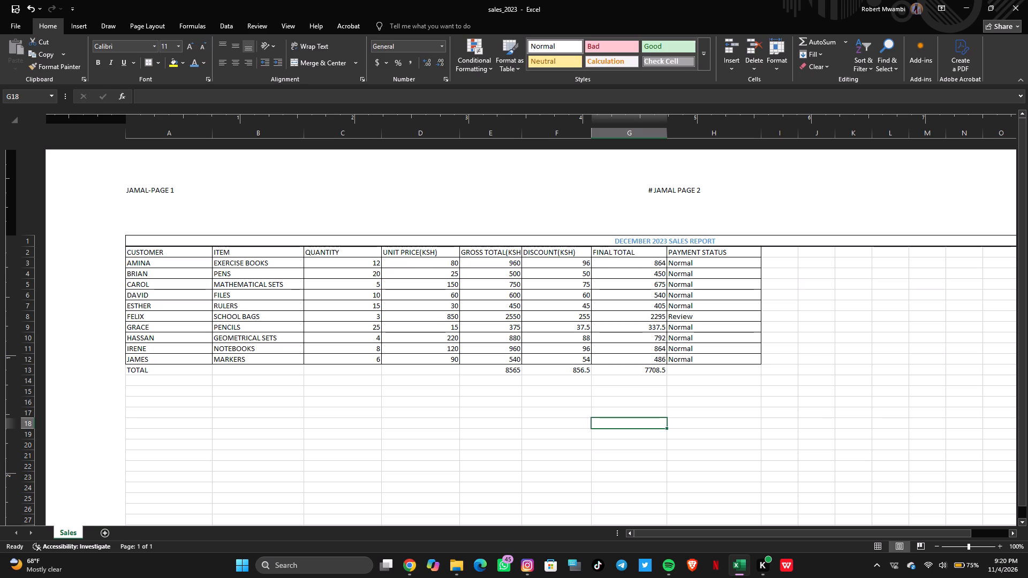
Insert a 2-D clustered column chart from the FINAL TOTAL values in G3:G13, including the total row.
left_click(629, 264)
left_click_drag(629, 264, 639, 305)
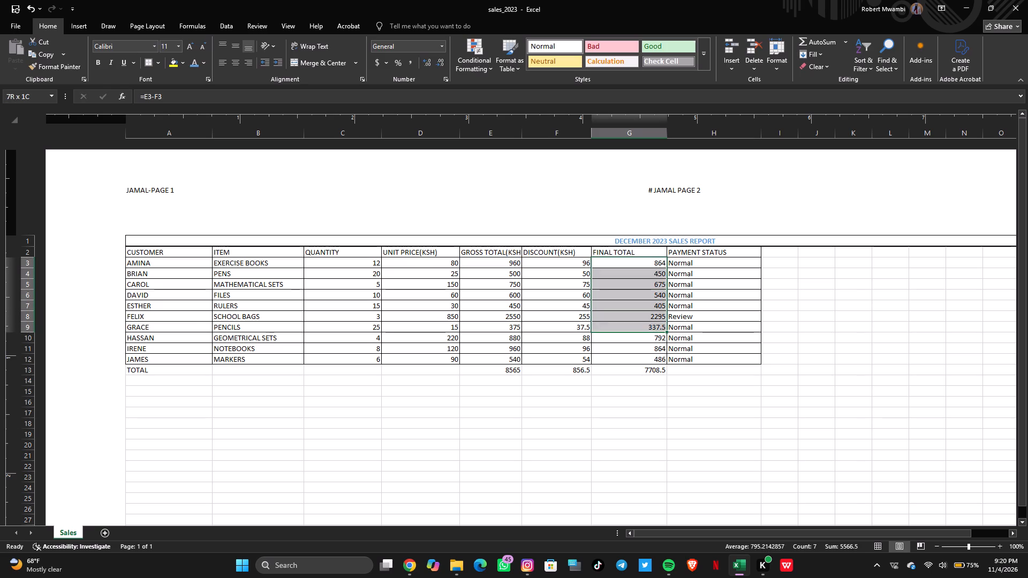
left_click_drag(639, 305, 639, 302)
left_click(641, 262)
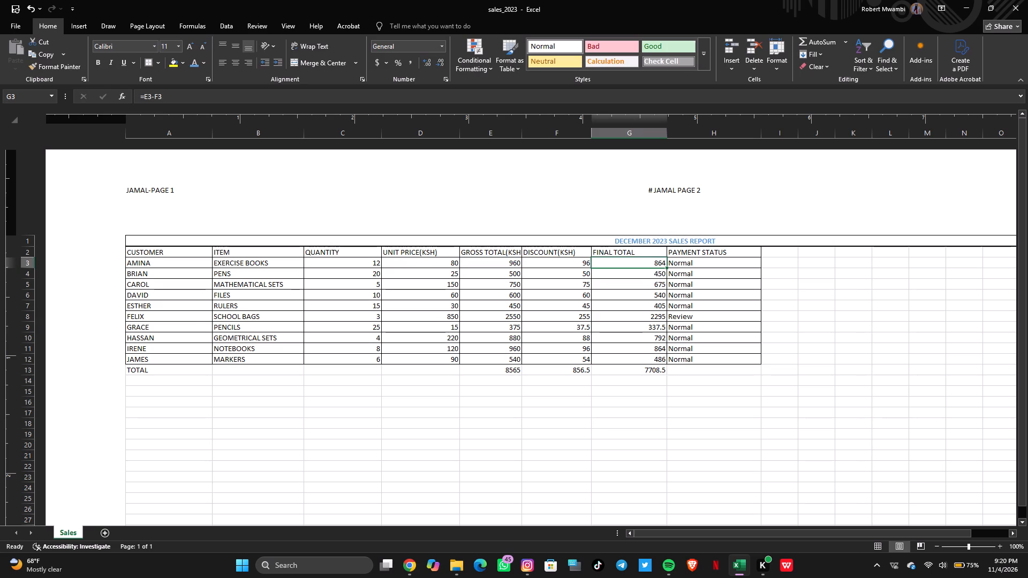
left_click_drag(641, 262, 638, 369)
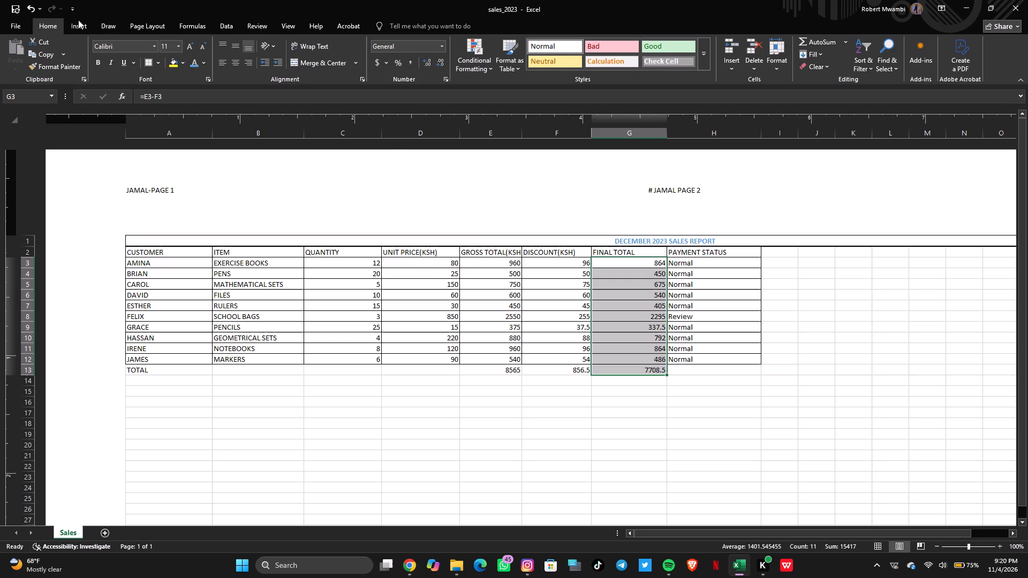
left_click(78, 20)
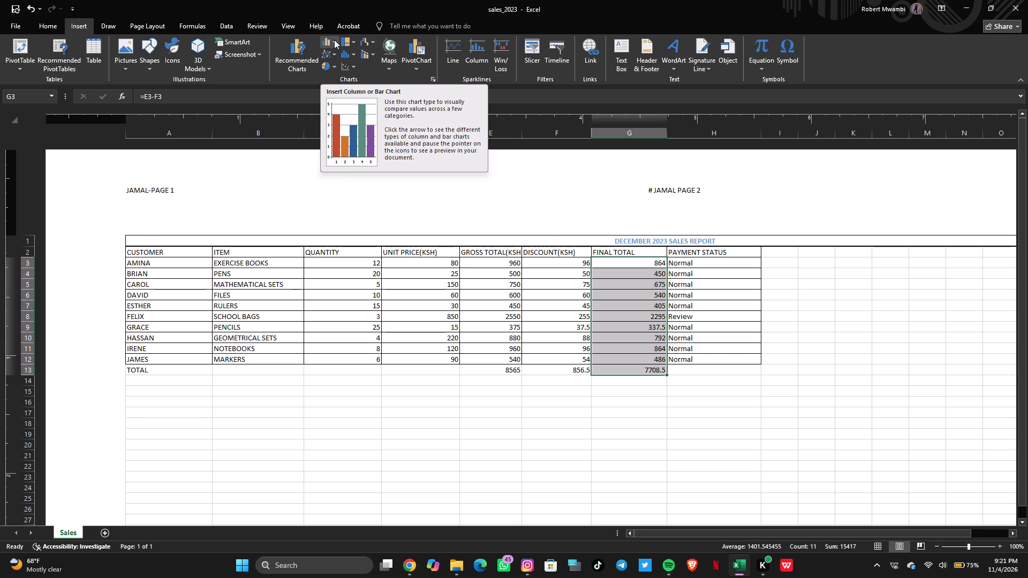
left_click(334, 40)
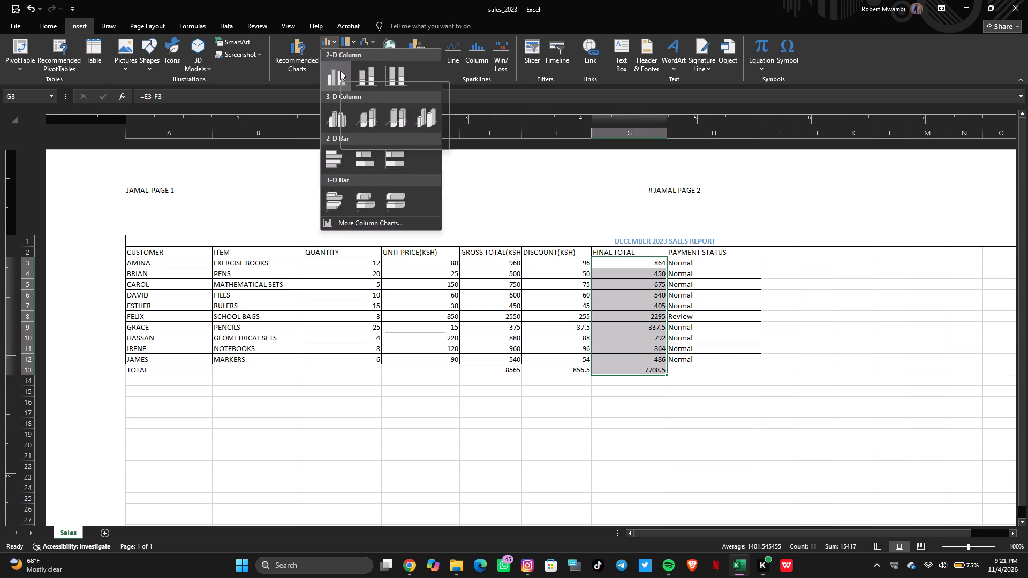
left_click(340, 71)
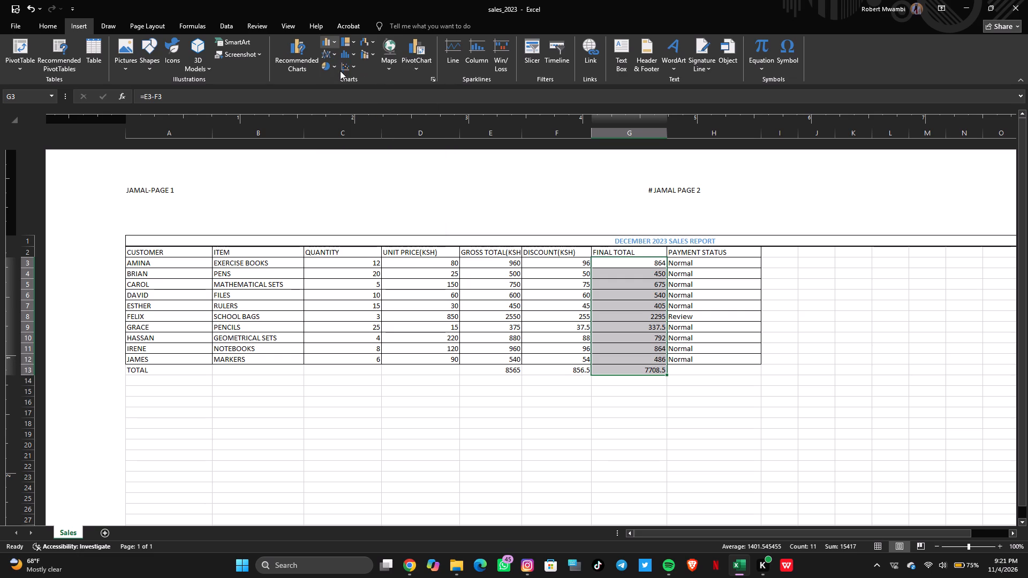
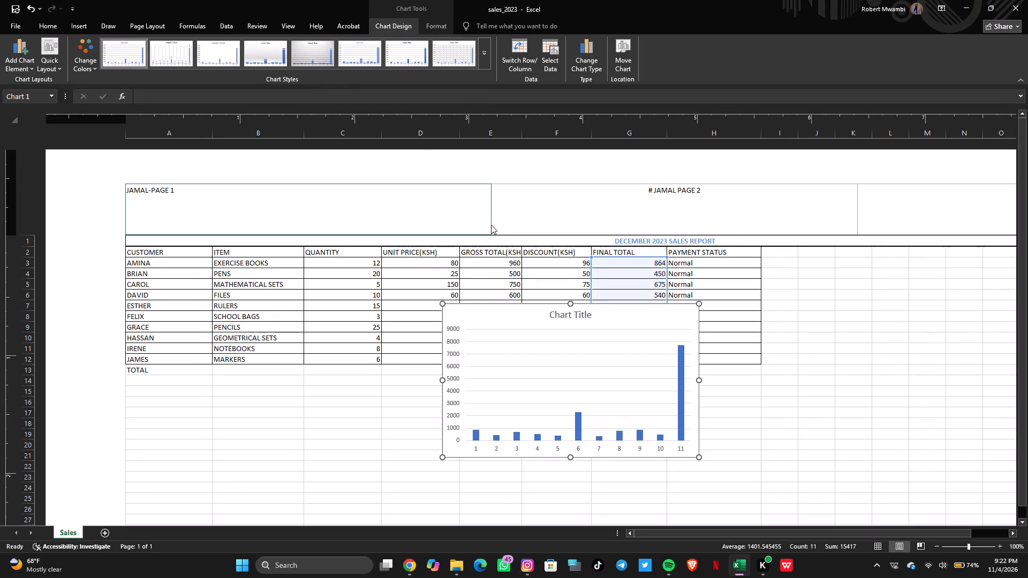
Move the column chart off the FINAL TOTAL figures so it starts in column H at about row 9.
left_click_drag(526, 319, 669, 371)
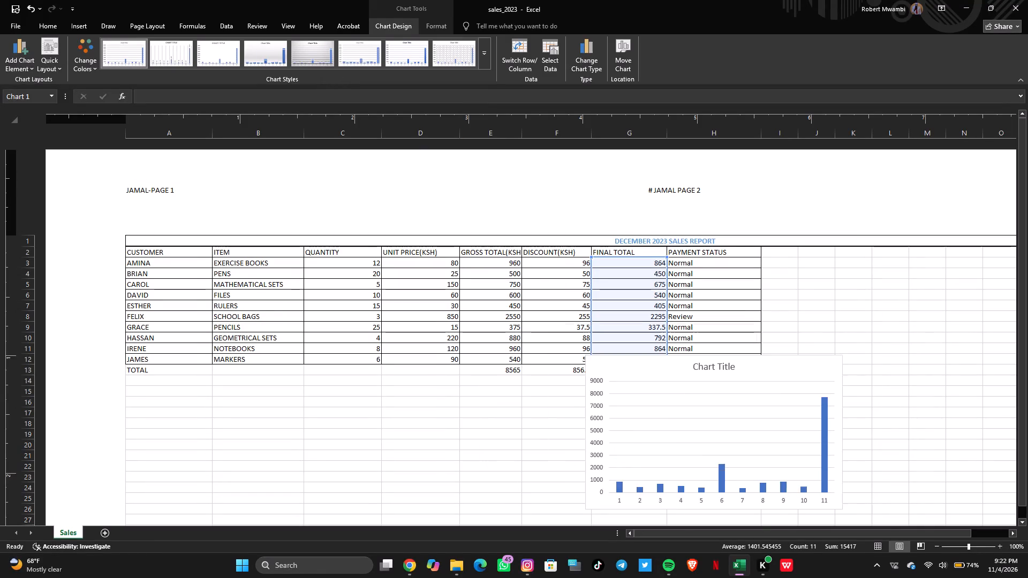
left_click_drag(669, 371, 850, 266)
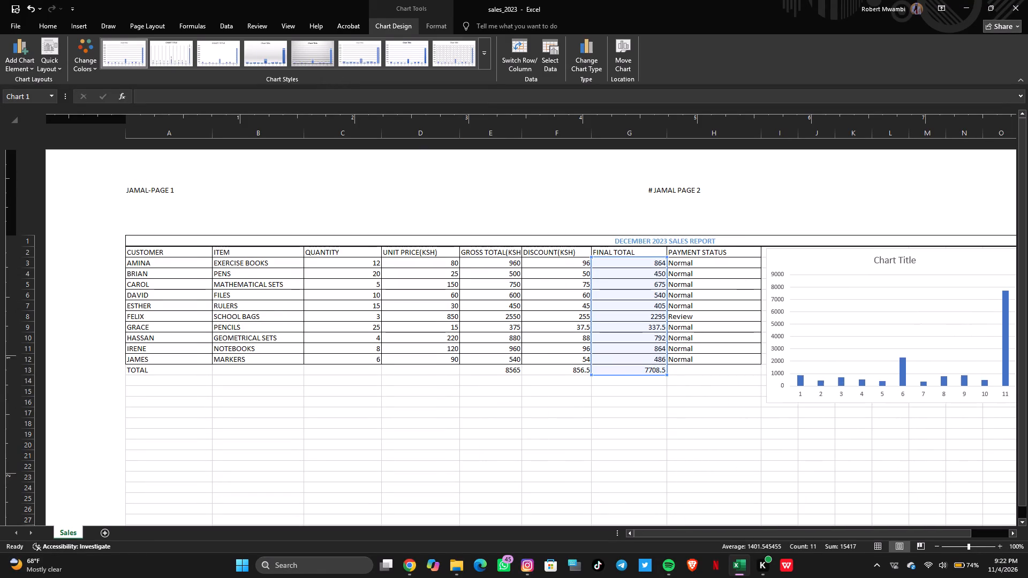
left_click_drag(850, 266, 814, 339)
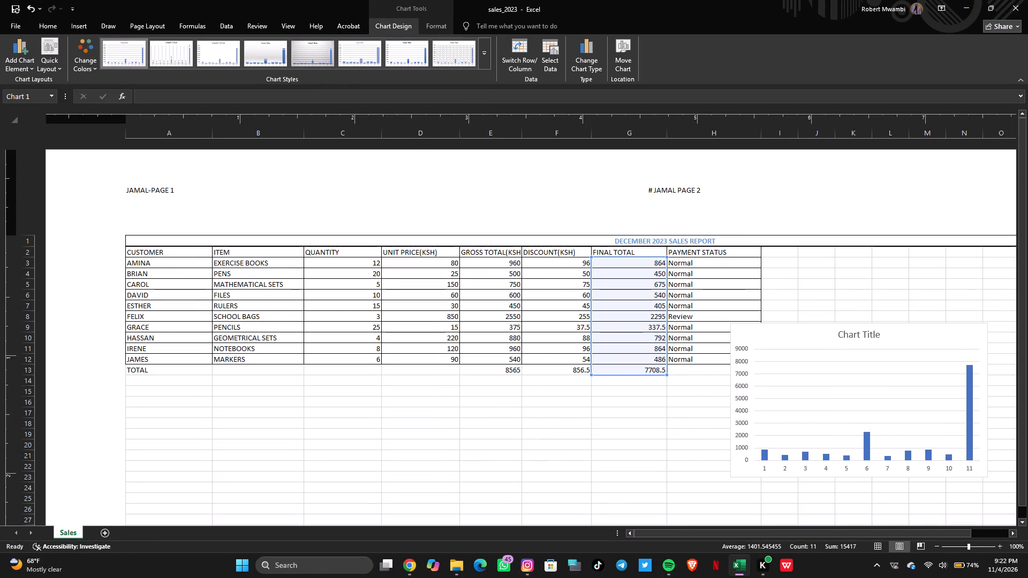
left_click_drag(814, 339, 813, 339)
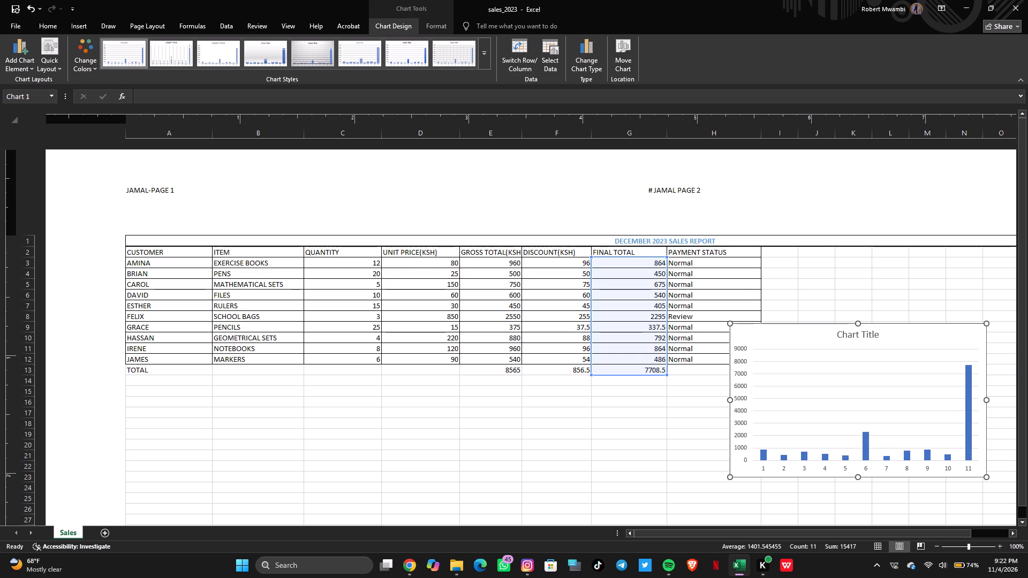
Set the chart title to DECEMBER 2023 CUSTOMER SALES, followed by a line break.
left_click(851, 337)
type("DECEMBER")
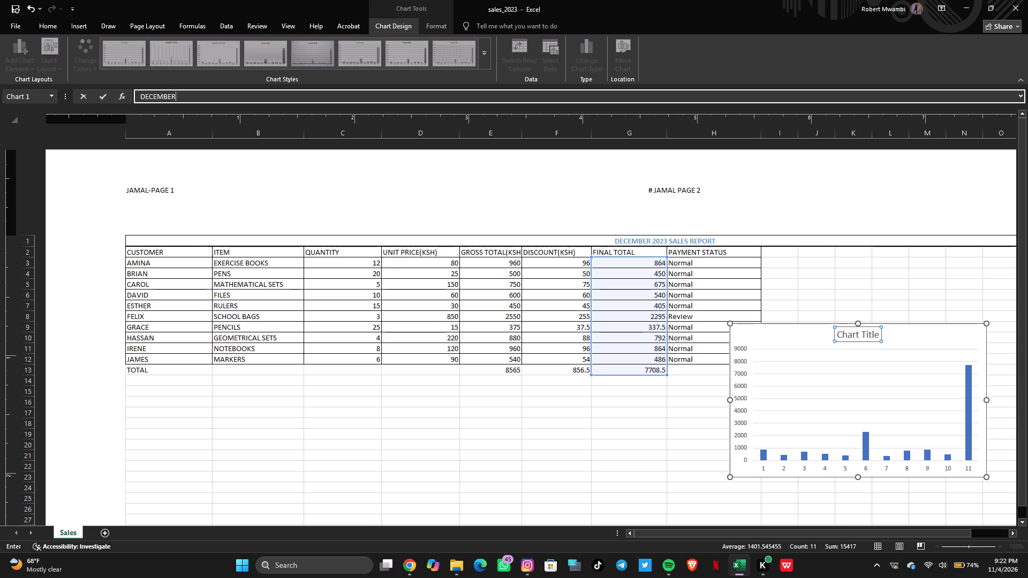
left_click(851, 337)
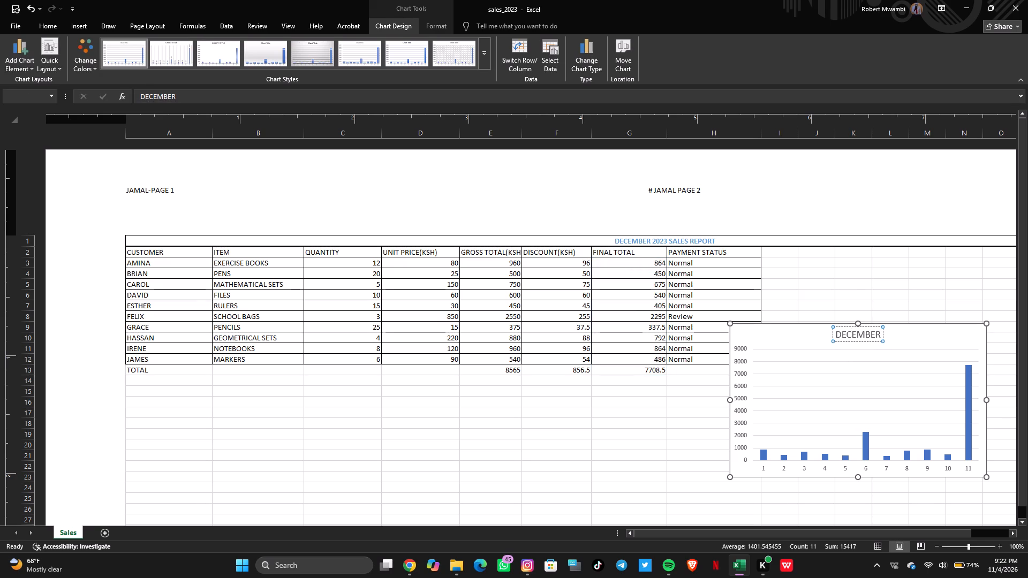
left_click(880, 332)
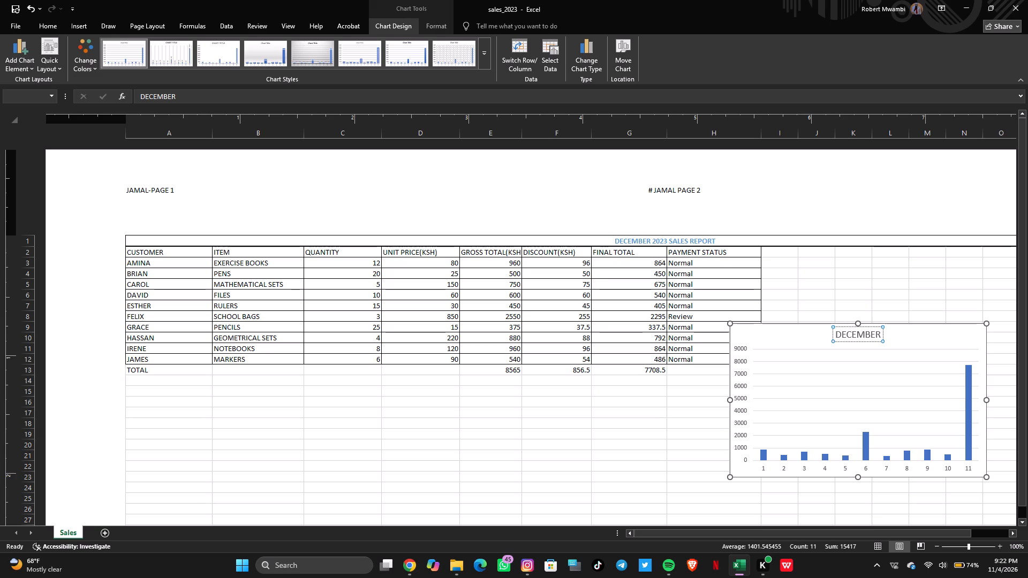
left_click(880, 332)
key("space")
type("2")
type("023")
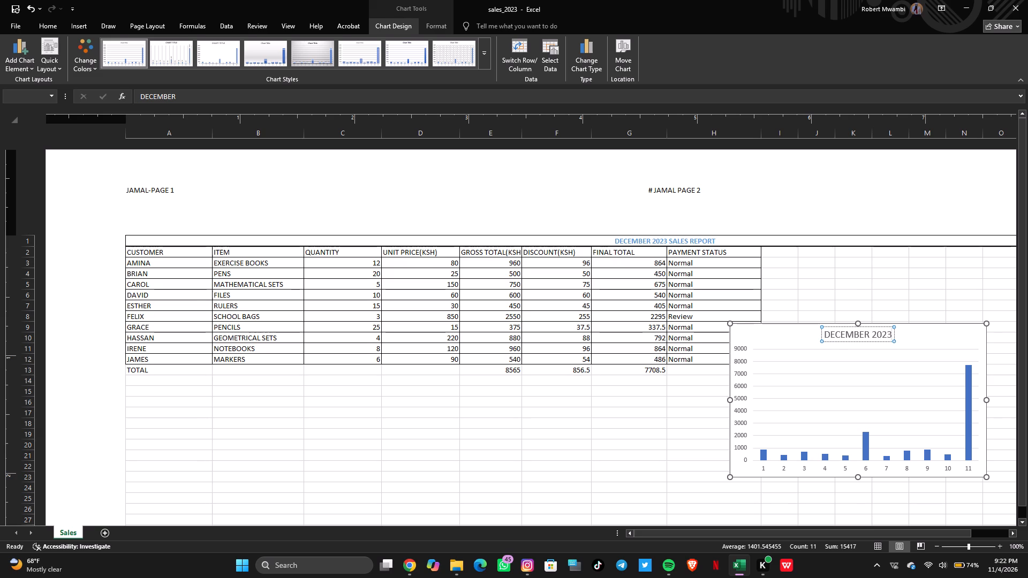
key("space")
type("CUSTOMER")
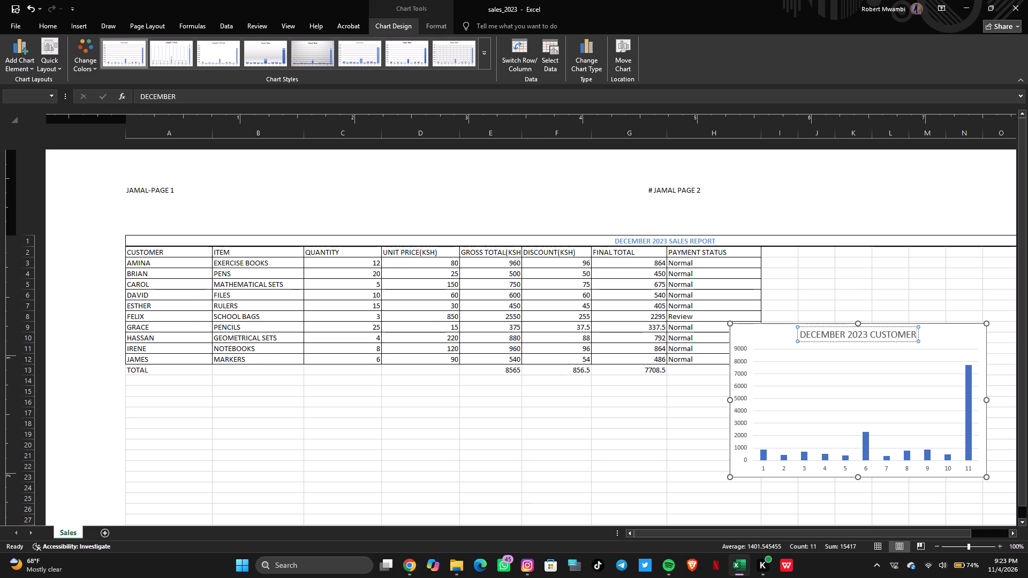
key("space")
type("SAL")
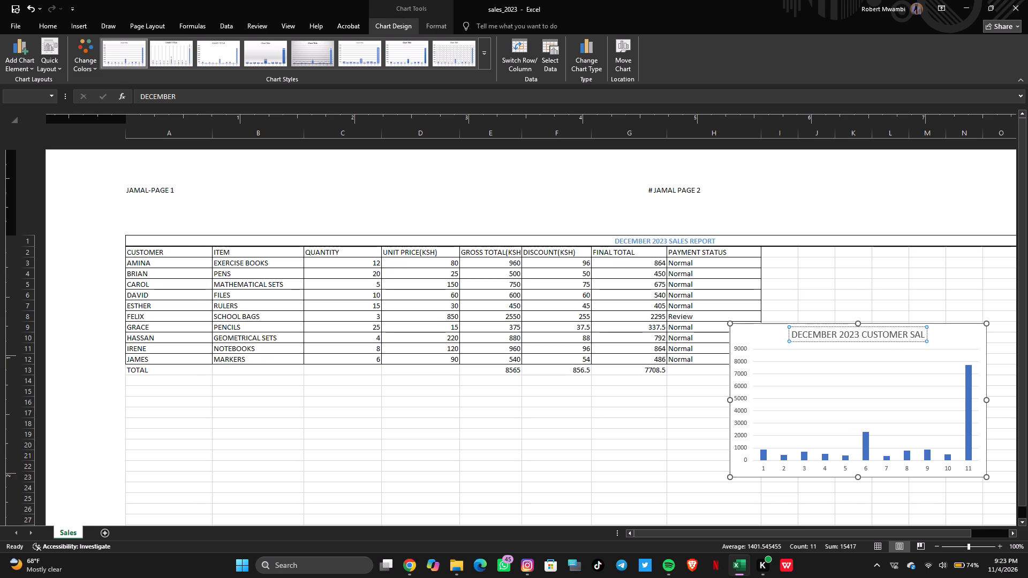
type("ES")
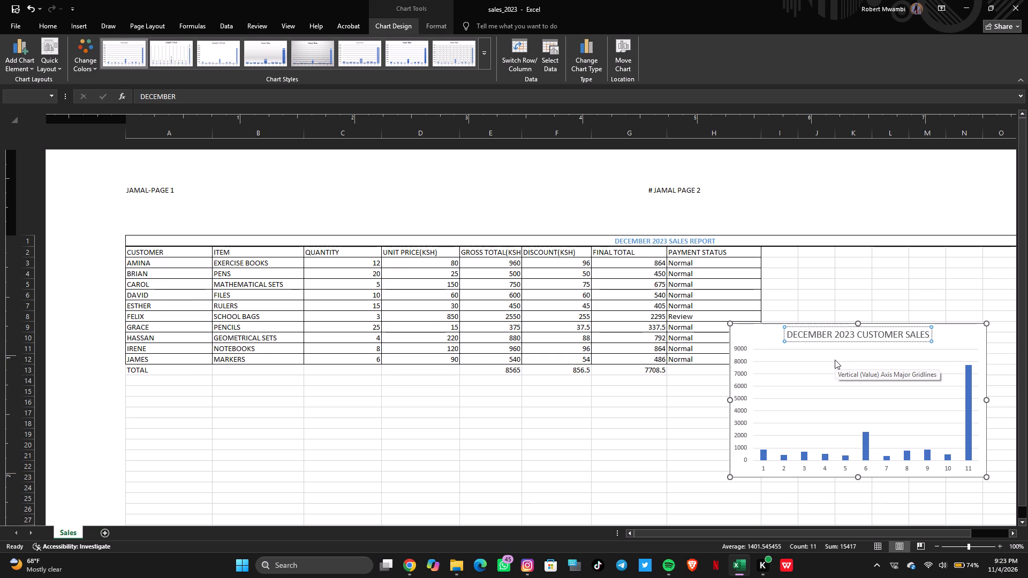
key("Return")
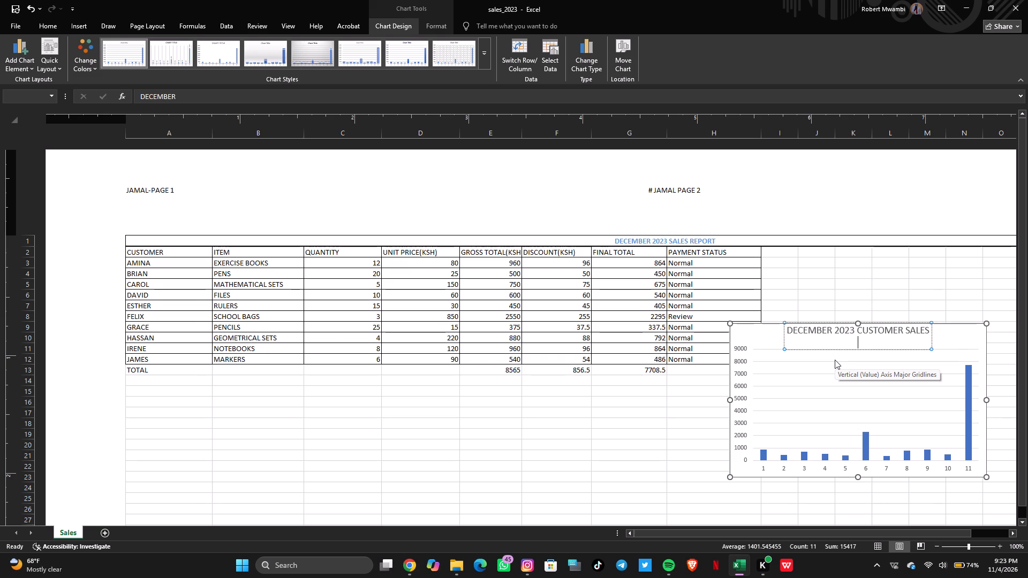
left_click(785, 388)
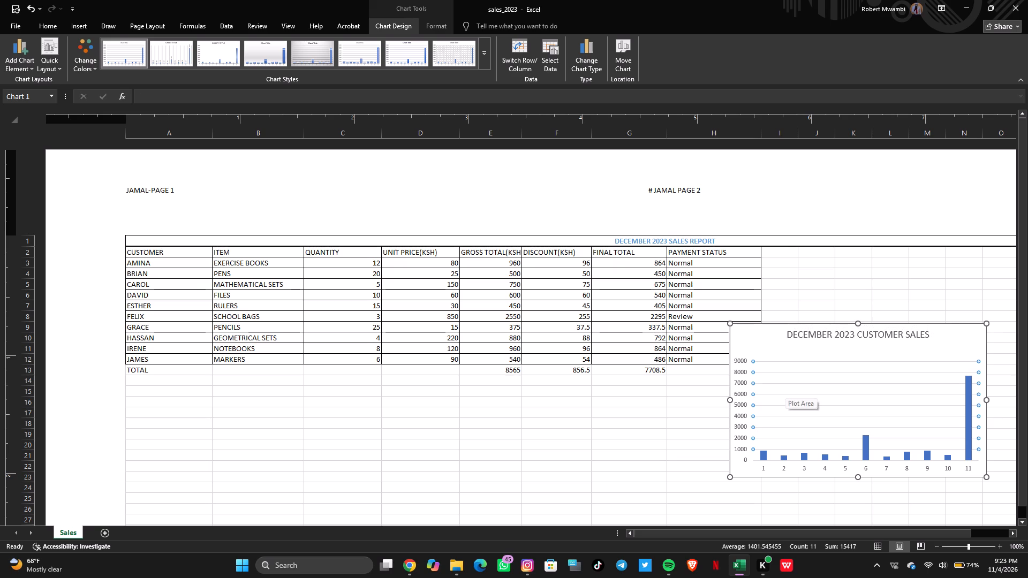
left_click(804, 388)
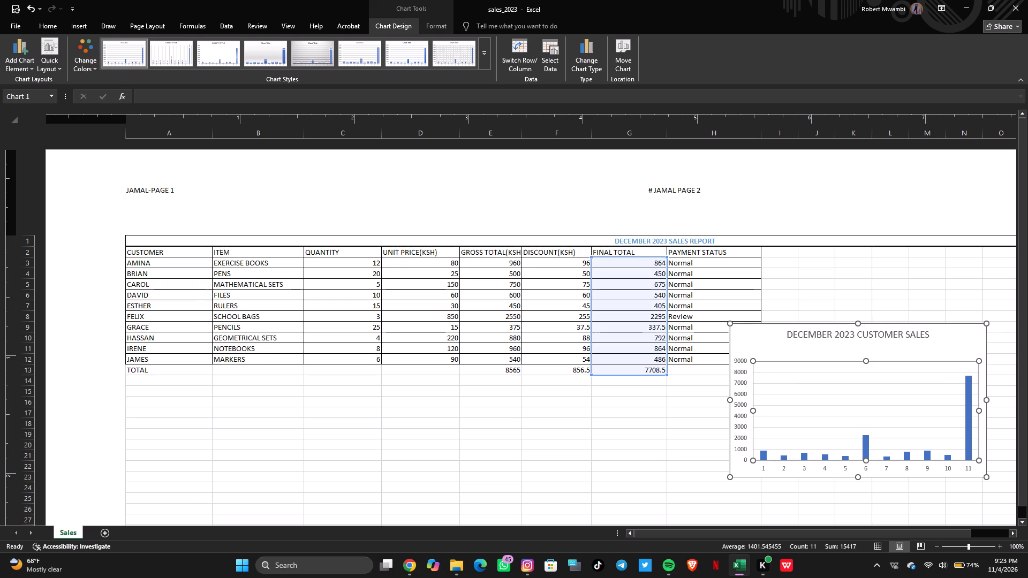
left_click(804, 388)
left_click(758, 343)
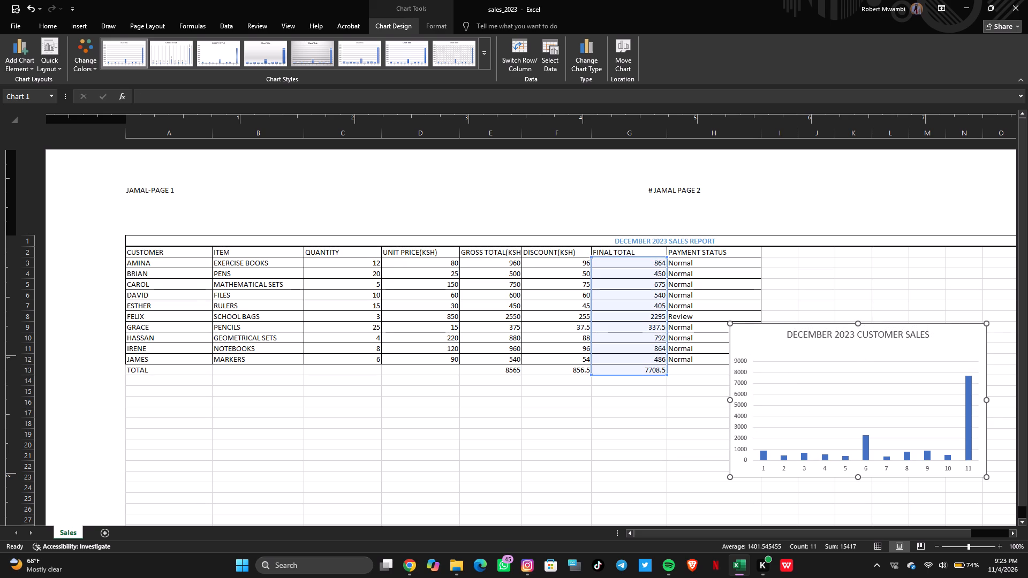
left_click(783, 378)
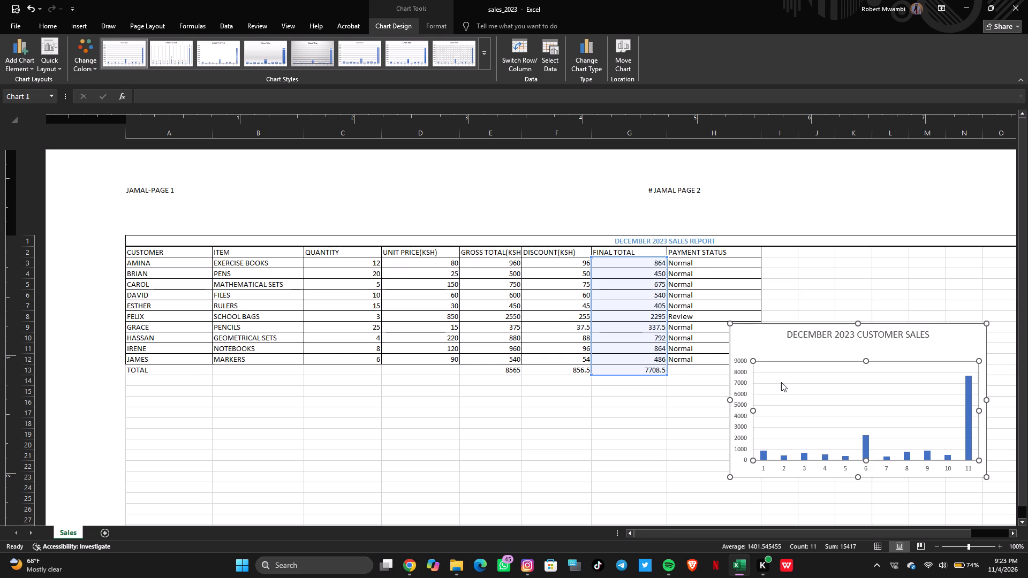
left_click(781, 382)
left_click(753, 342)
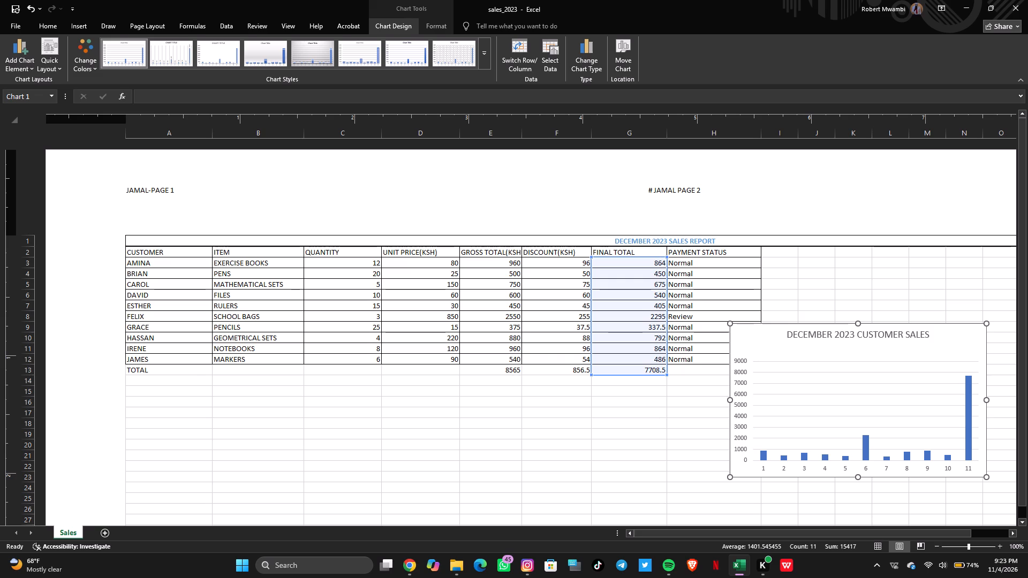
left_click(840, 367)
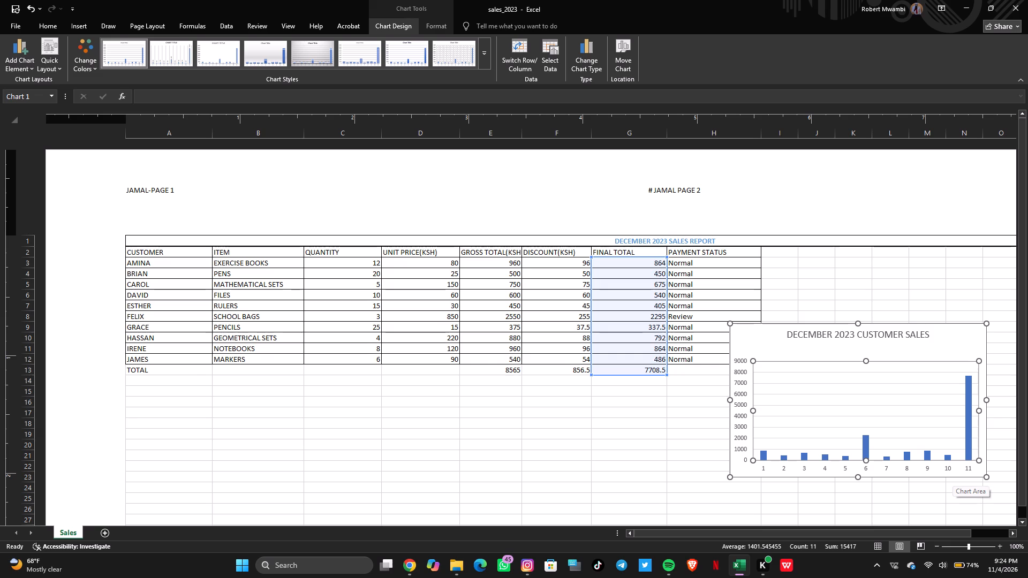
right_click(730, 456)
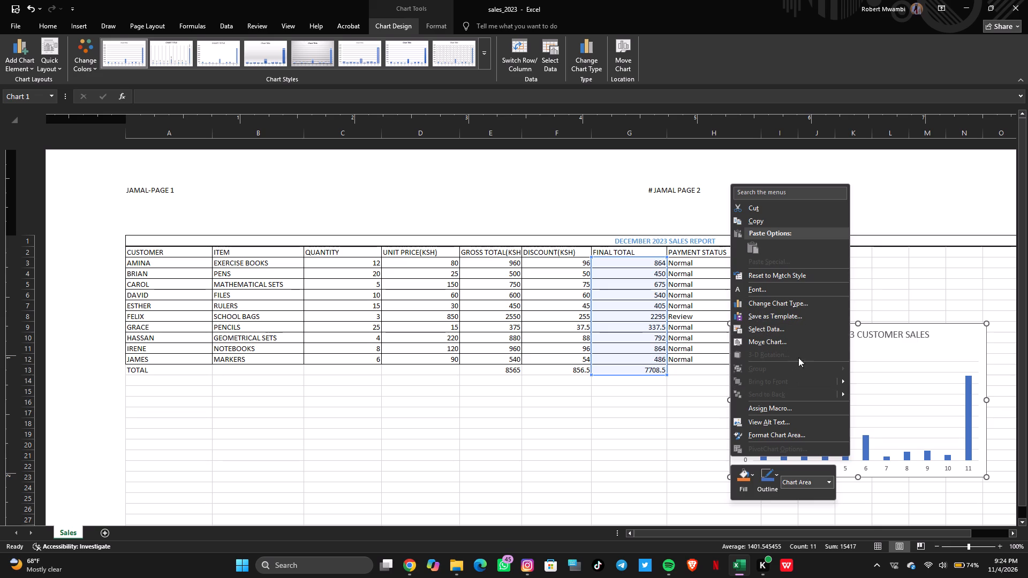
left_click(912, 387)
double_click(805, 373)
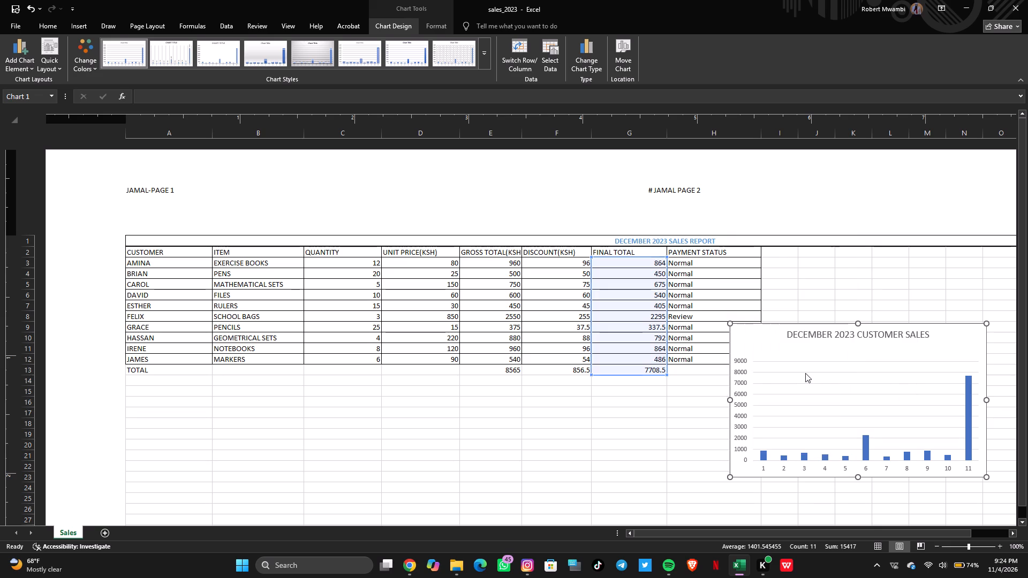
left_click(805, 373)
Move the chart slightly up and toward the table so it starts in column H at about row 6.
left_click_drag(737, 324, 714, 295)
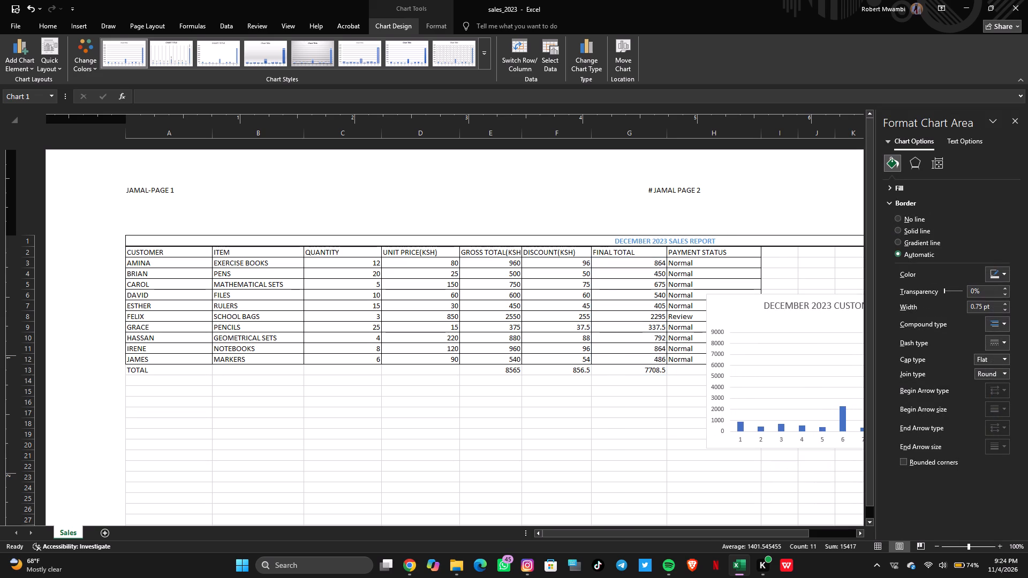
left_click_drag(714, 295, 712, 299)
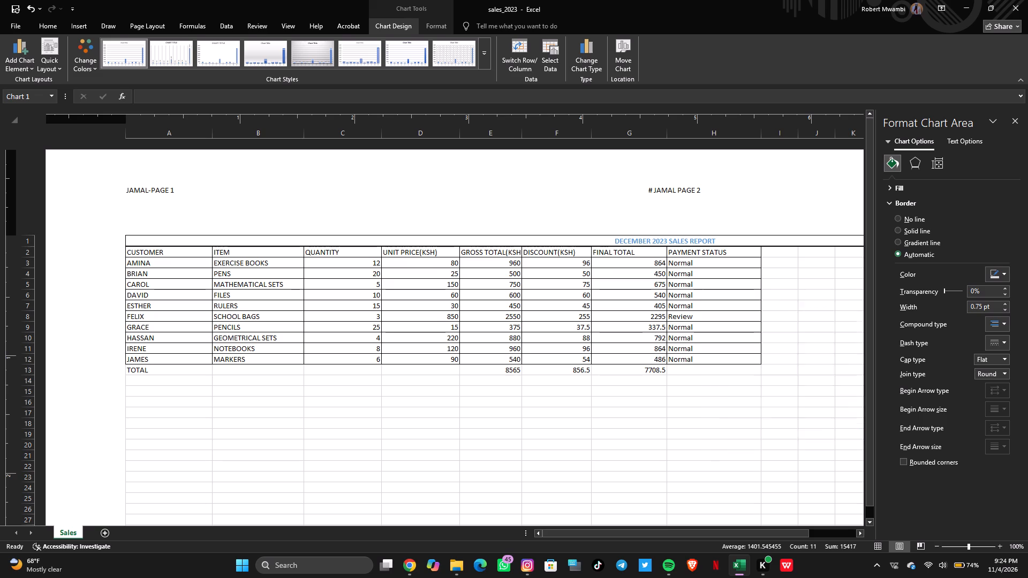
left_click(1015, 119)
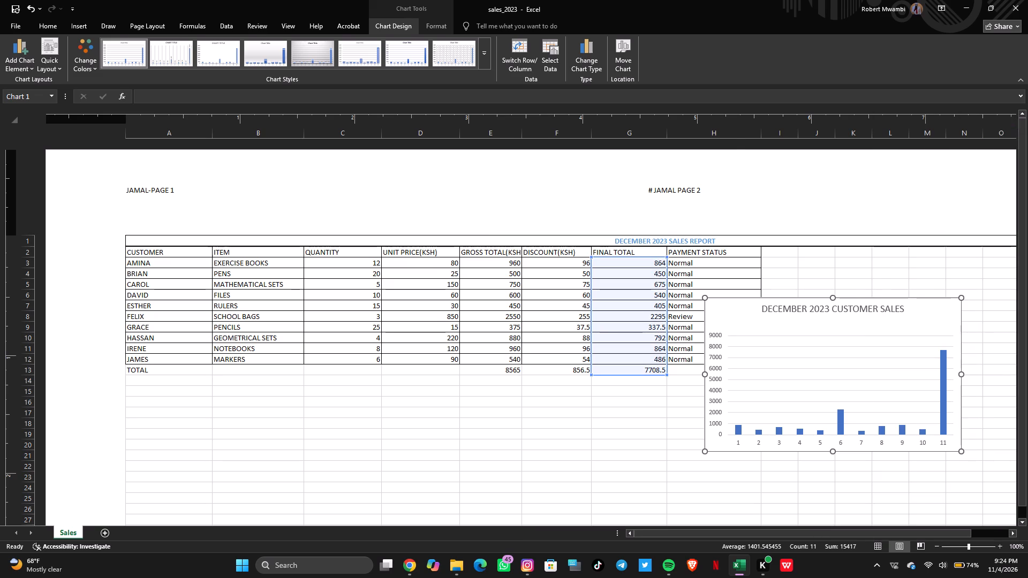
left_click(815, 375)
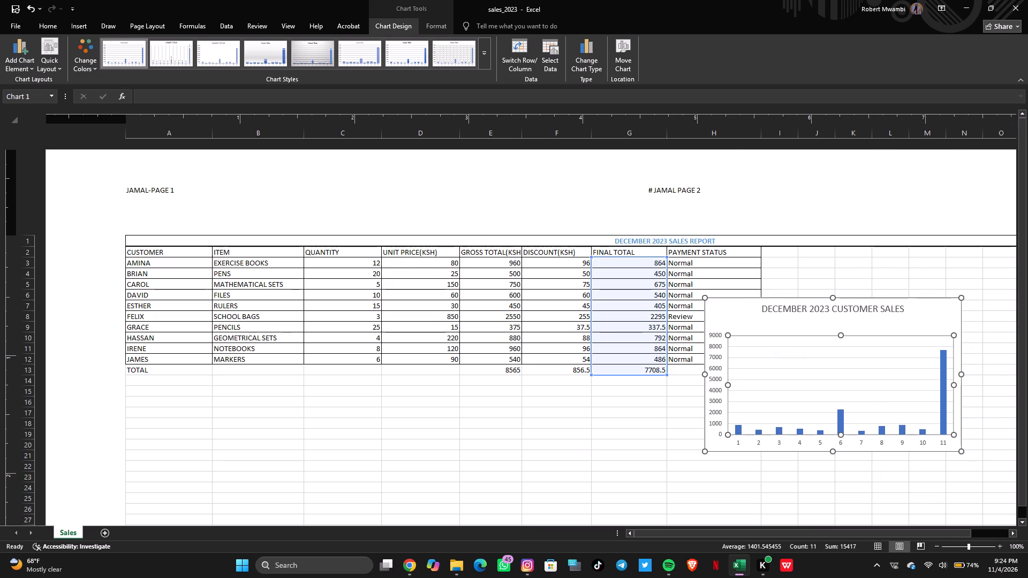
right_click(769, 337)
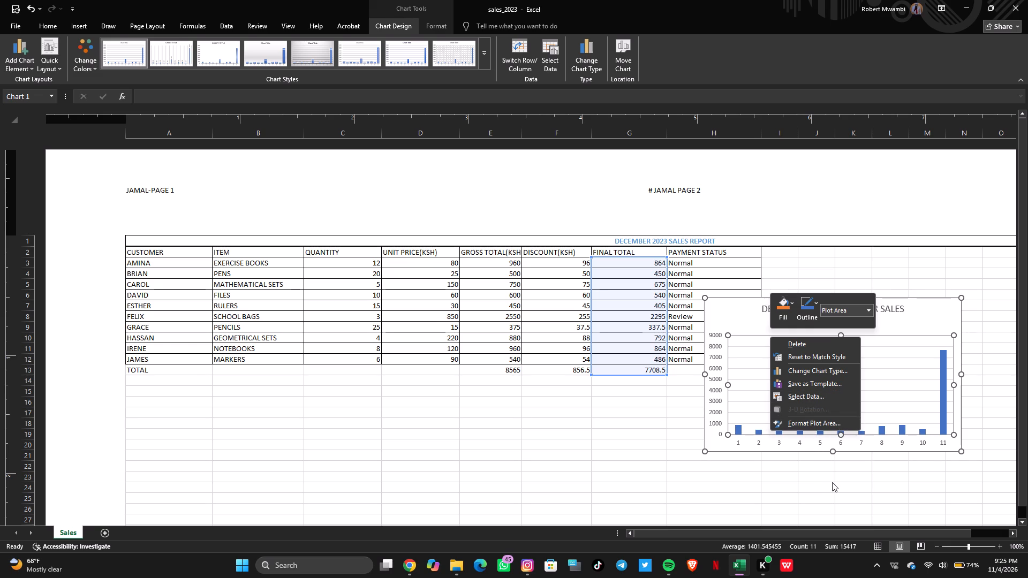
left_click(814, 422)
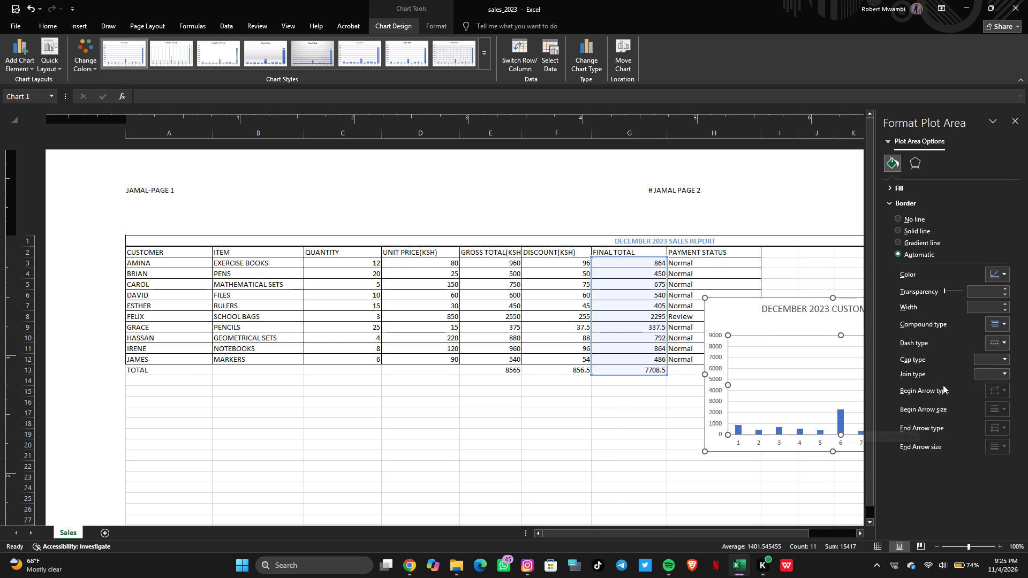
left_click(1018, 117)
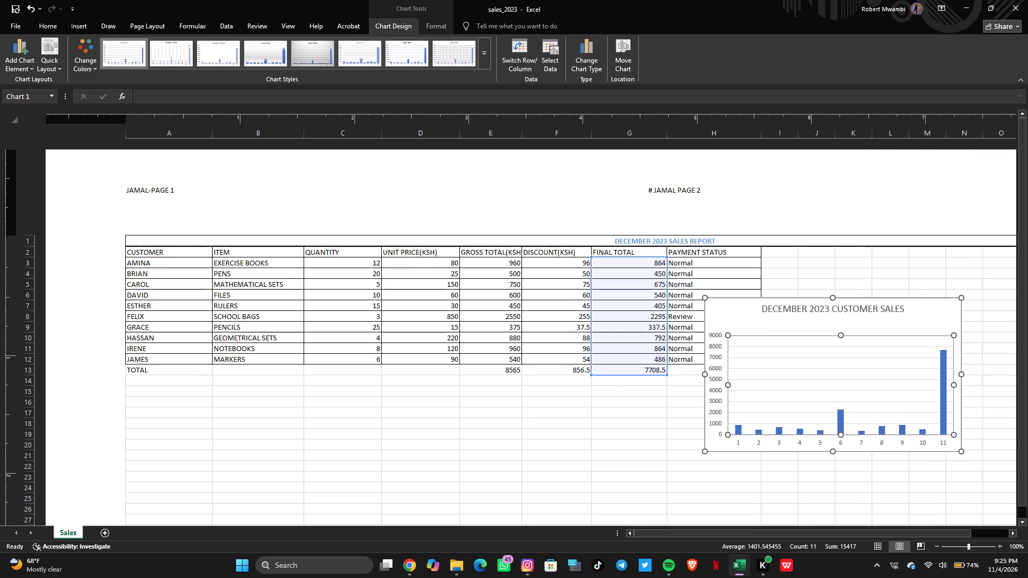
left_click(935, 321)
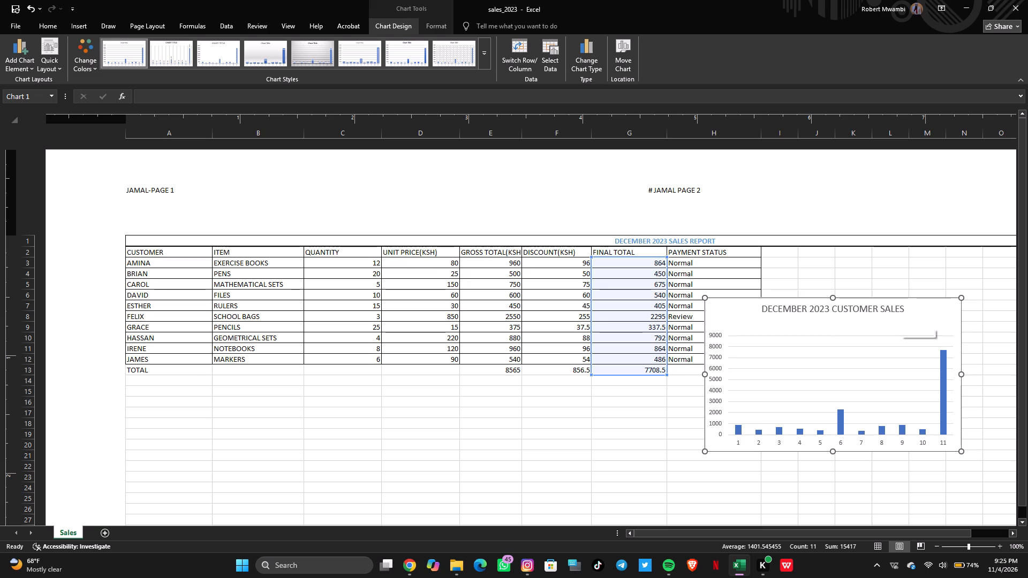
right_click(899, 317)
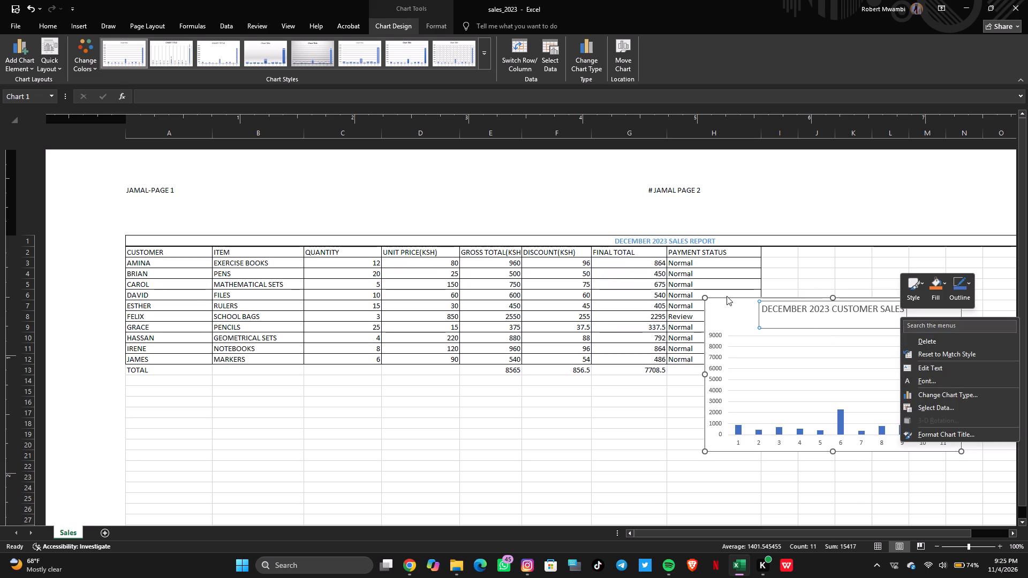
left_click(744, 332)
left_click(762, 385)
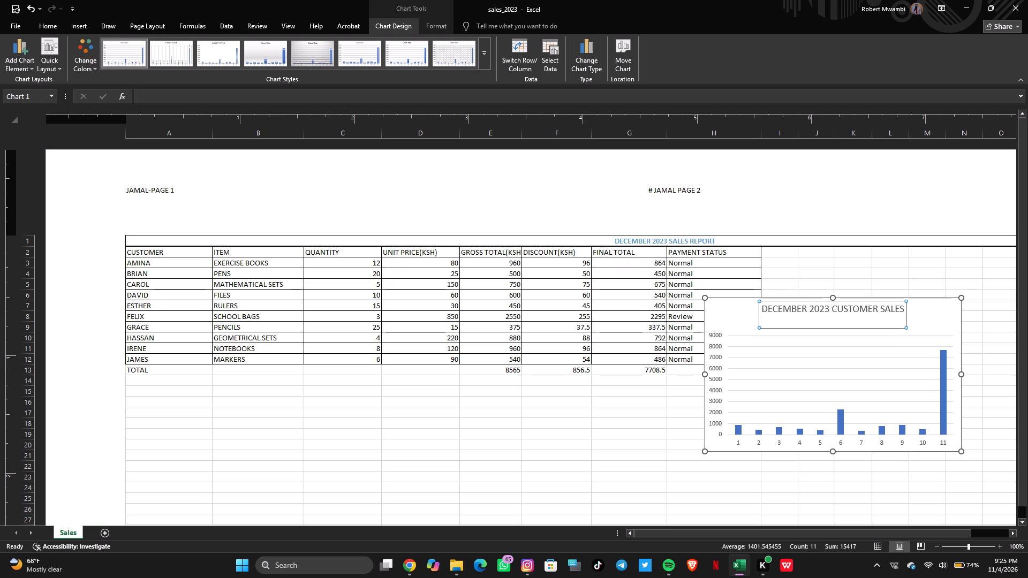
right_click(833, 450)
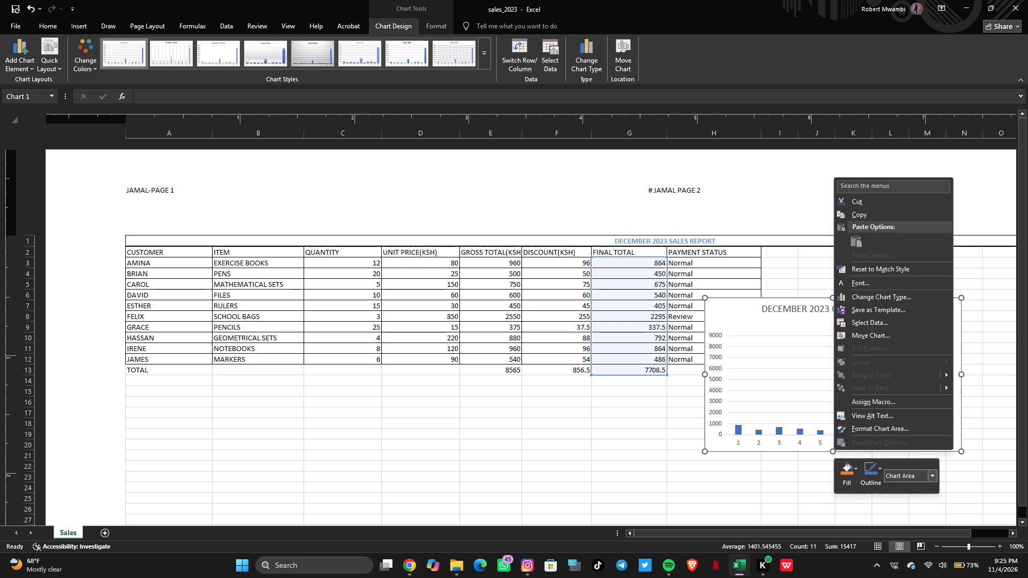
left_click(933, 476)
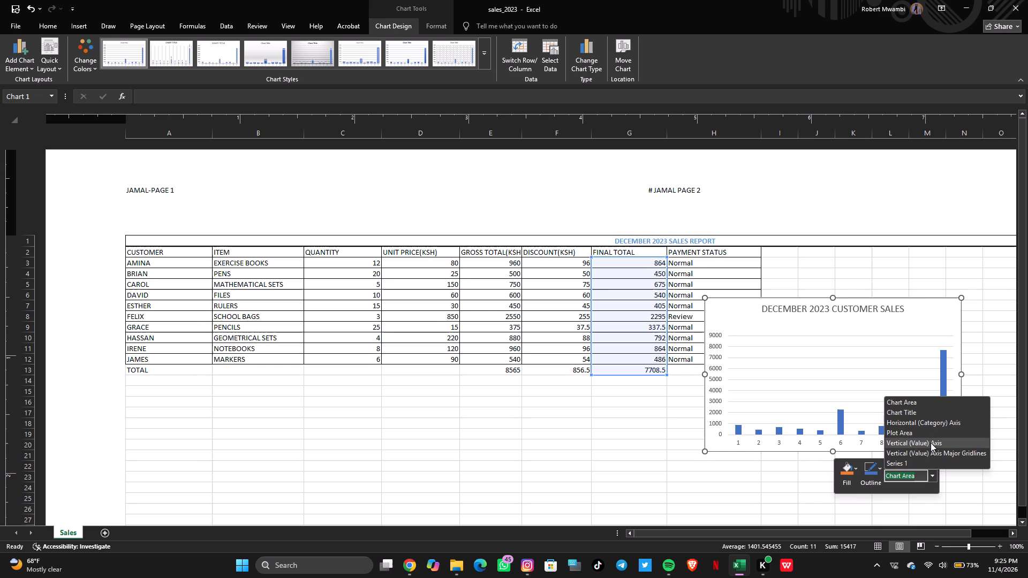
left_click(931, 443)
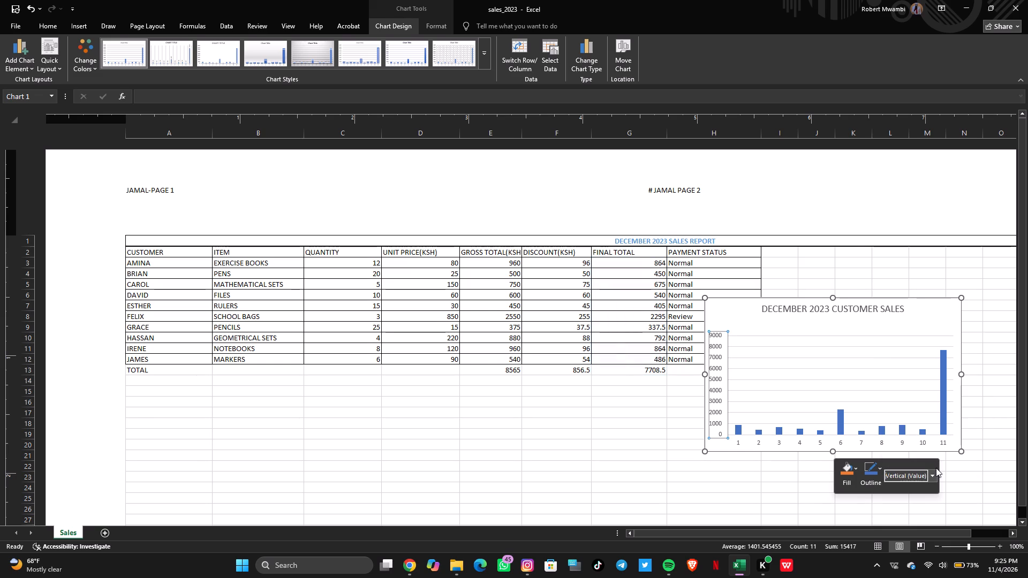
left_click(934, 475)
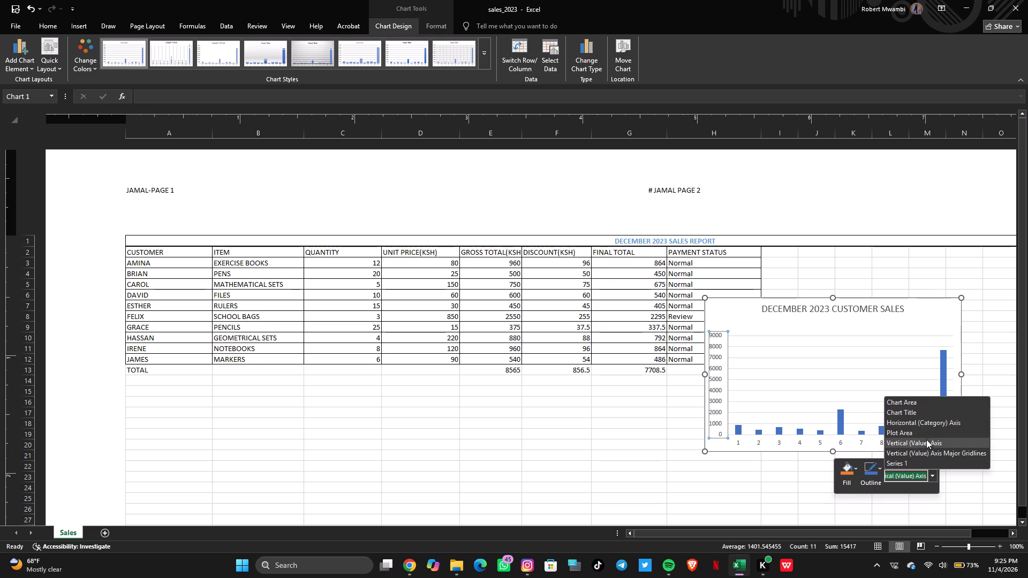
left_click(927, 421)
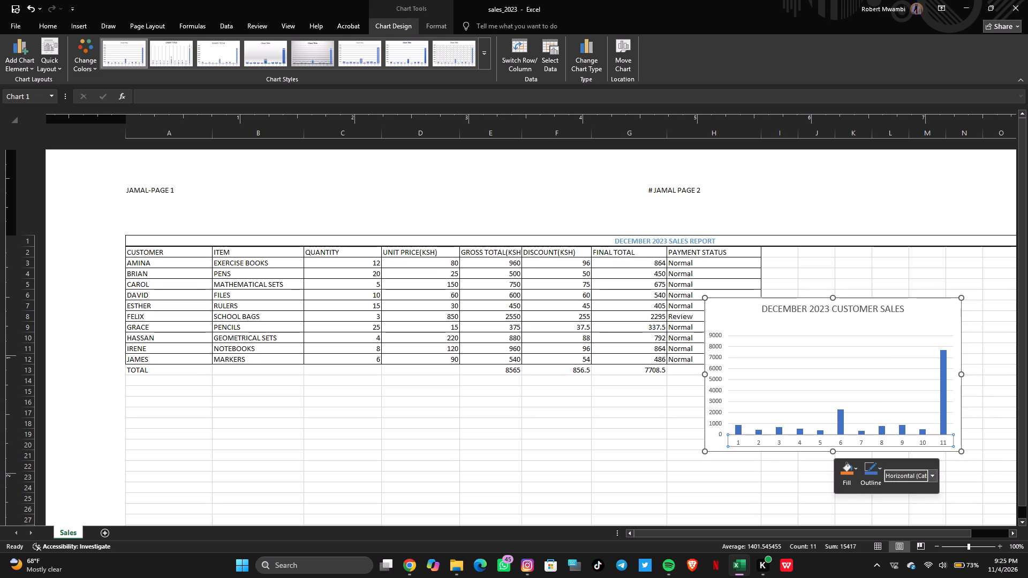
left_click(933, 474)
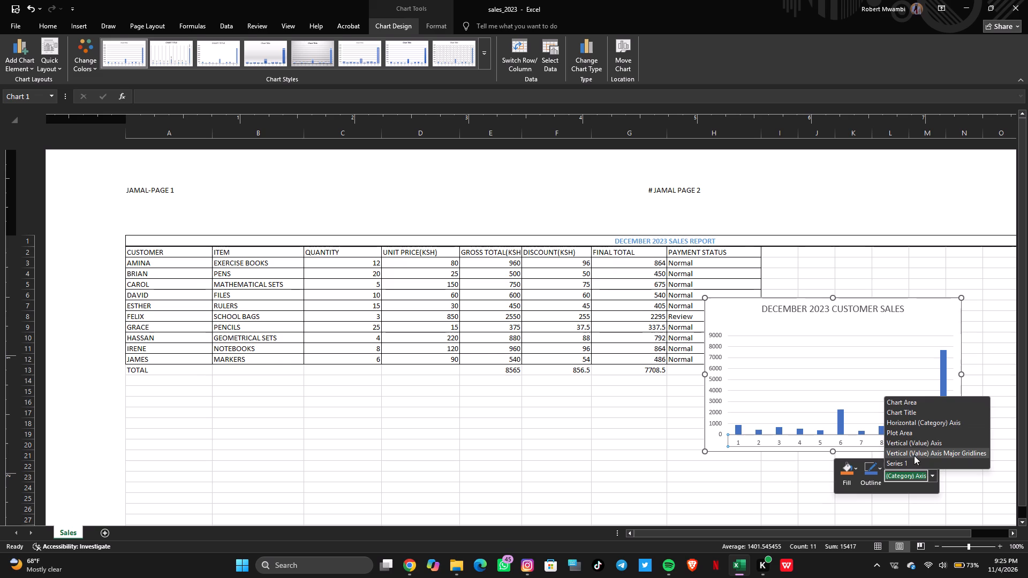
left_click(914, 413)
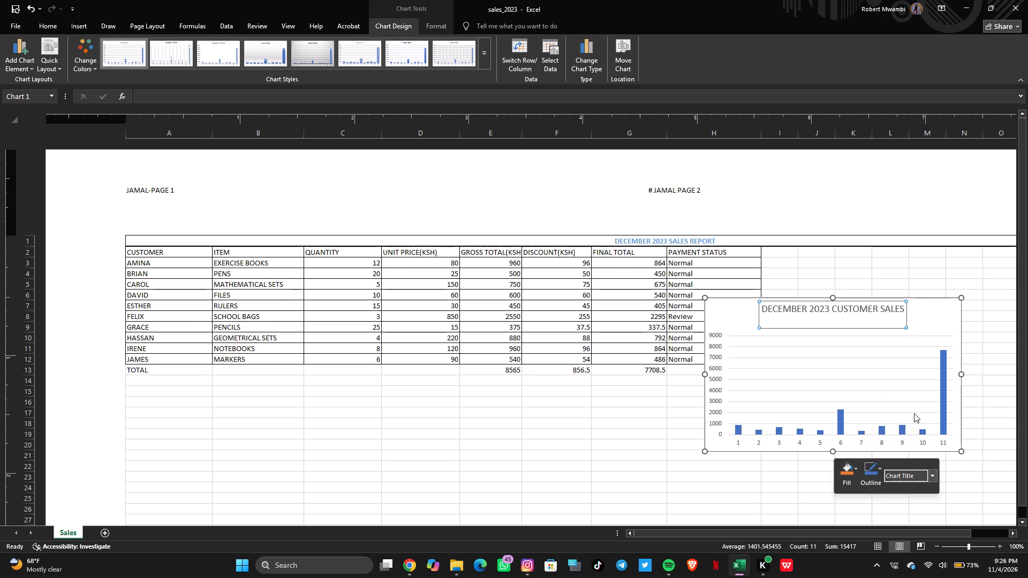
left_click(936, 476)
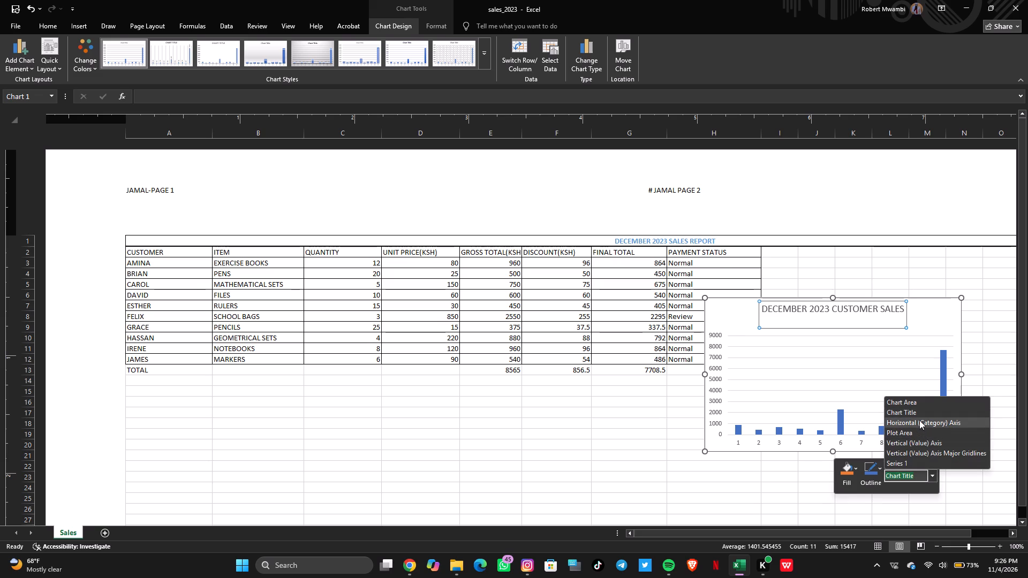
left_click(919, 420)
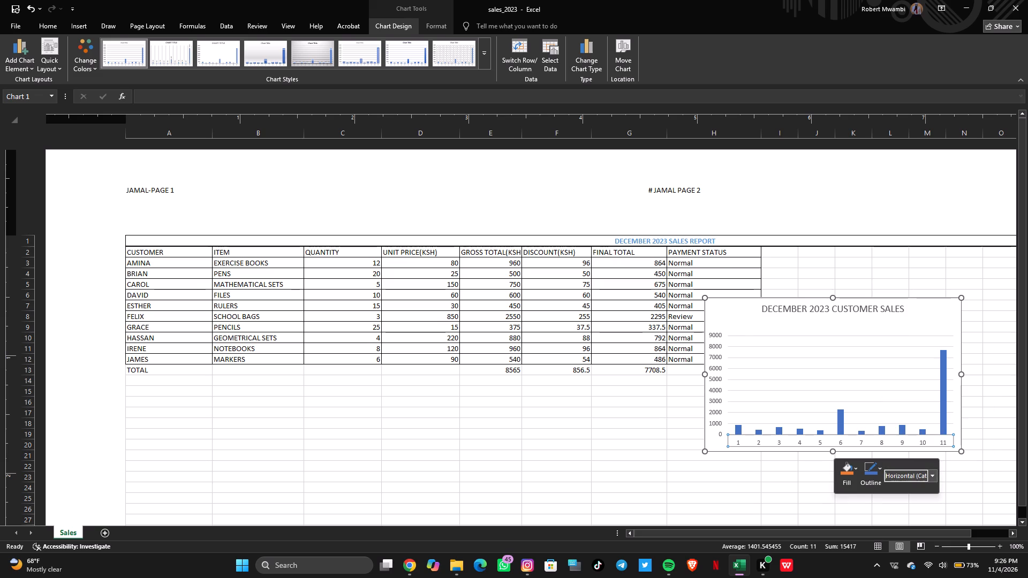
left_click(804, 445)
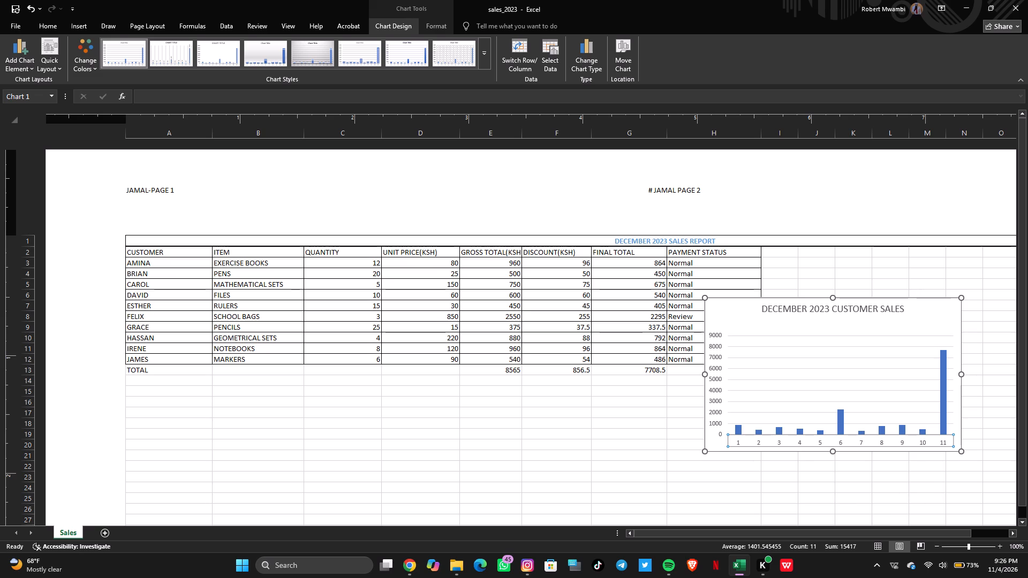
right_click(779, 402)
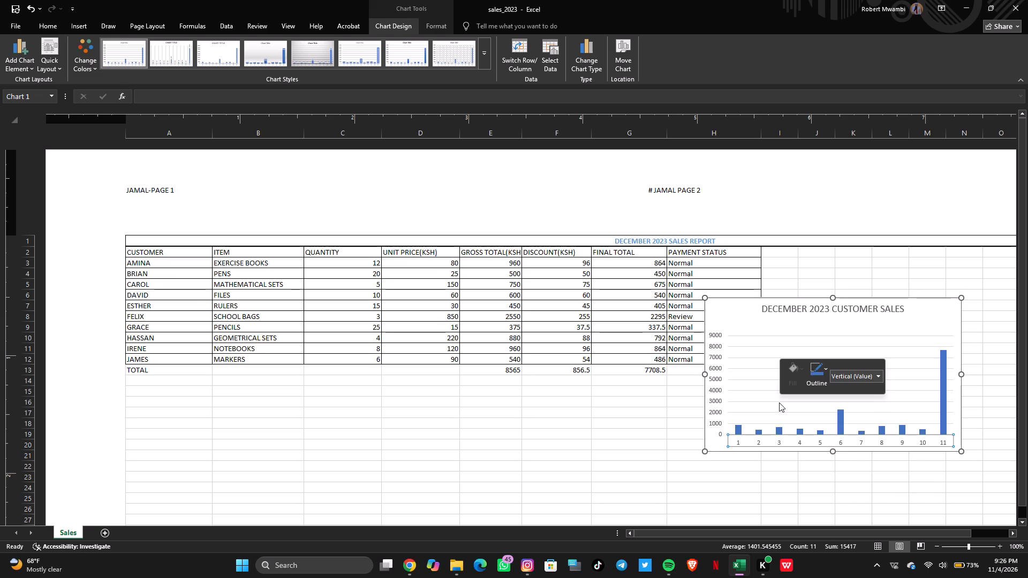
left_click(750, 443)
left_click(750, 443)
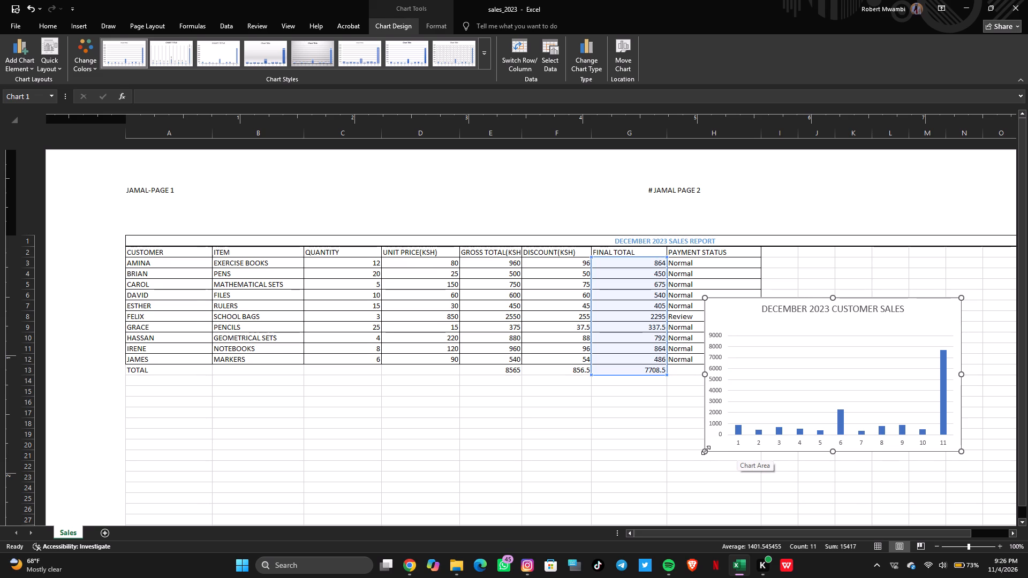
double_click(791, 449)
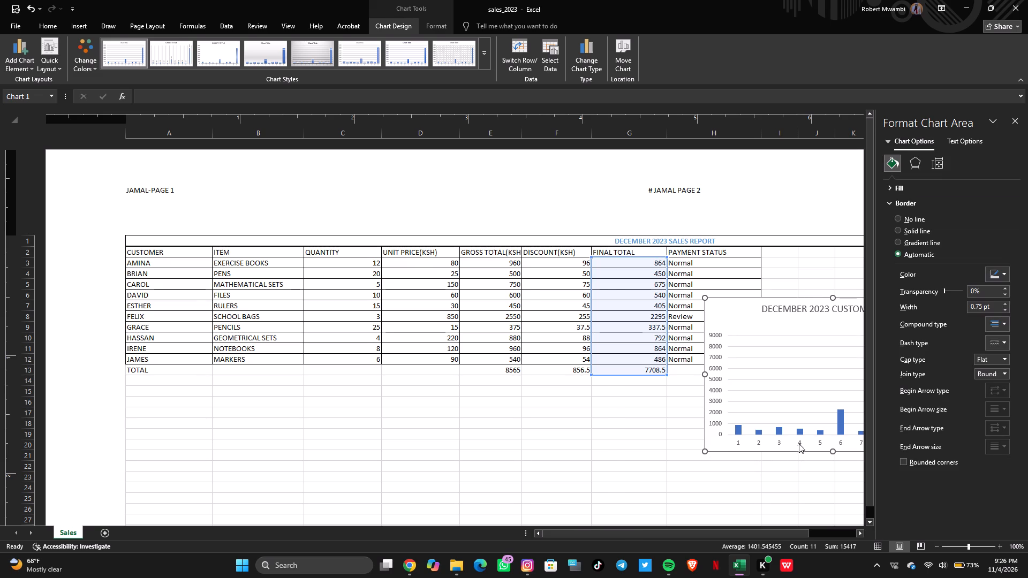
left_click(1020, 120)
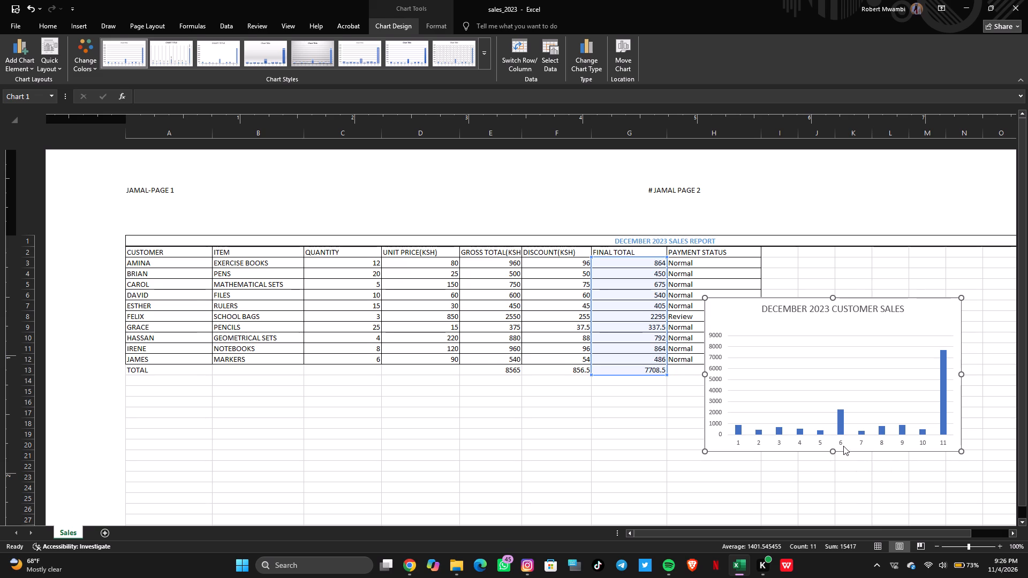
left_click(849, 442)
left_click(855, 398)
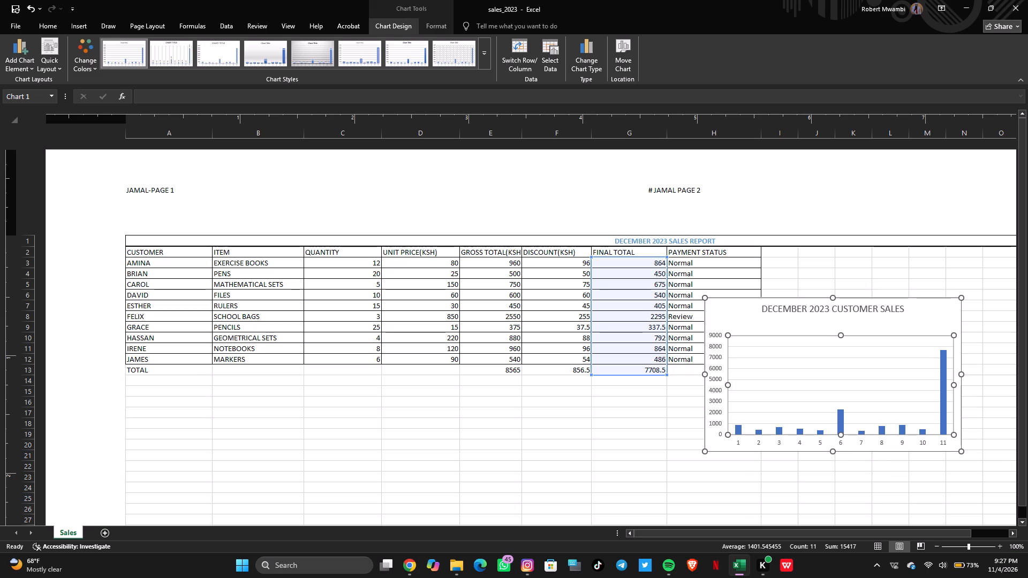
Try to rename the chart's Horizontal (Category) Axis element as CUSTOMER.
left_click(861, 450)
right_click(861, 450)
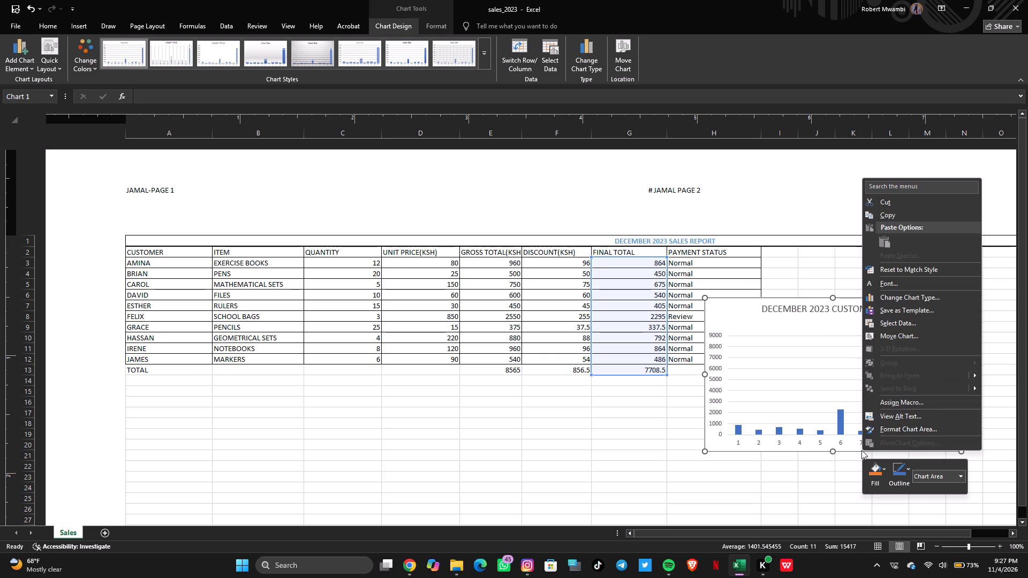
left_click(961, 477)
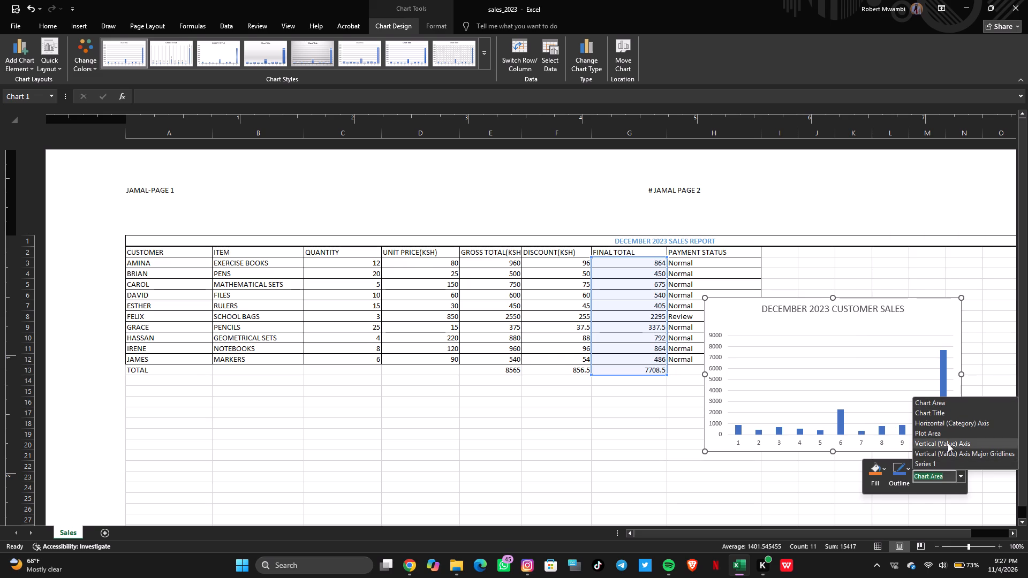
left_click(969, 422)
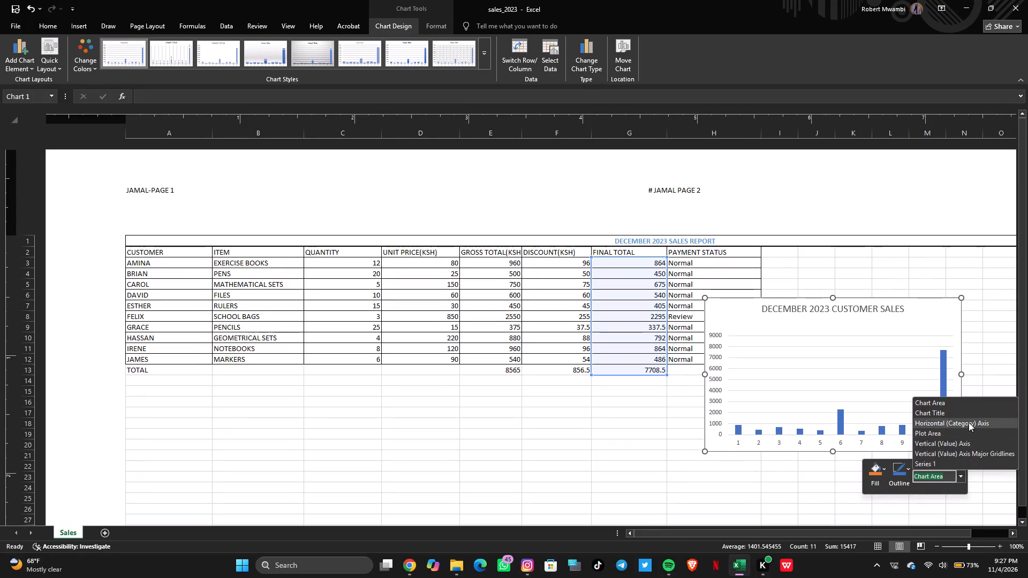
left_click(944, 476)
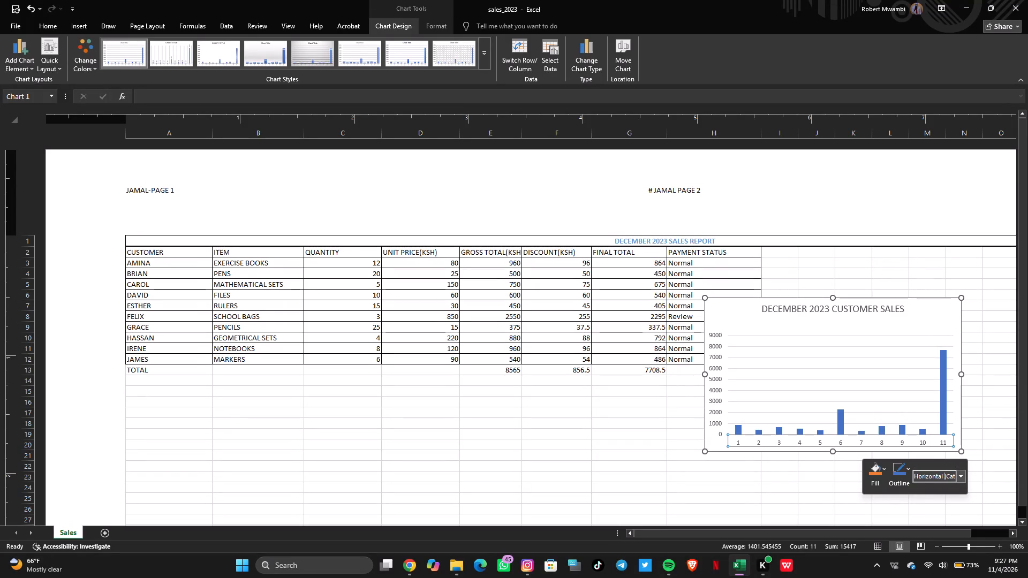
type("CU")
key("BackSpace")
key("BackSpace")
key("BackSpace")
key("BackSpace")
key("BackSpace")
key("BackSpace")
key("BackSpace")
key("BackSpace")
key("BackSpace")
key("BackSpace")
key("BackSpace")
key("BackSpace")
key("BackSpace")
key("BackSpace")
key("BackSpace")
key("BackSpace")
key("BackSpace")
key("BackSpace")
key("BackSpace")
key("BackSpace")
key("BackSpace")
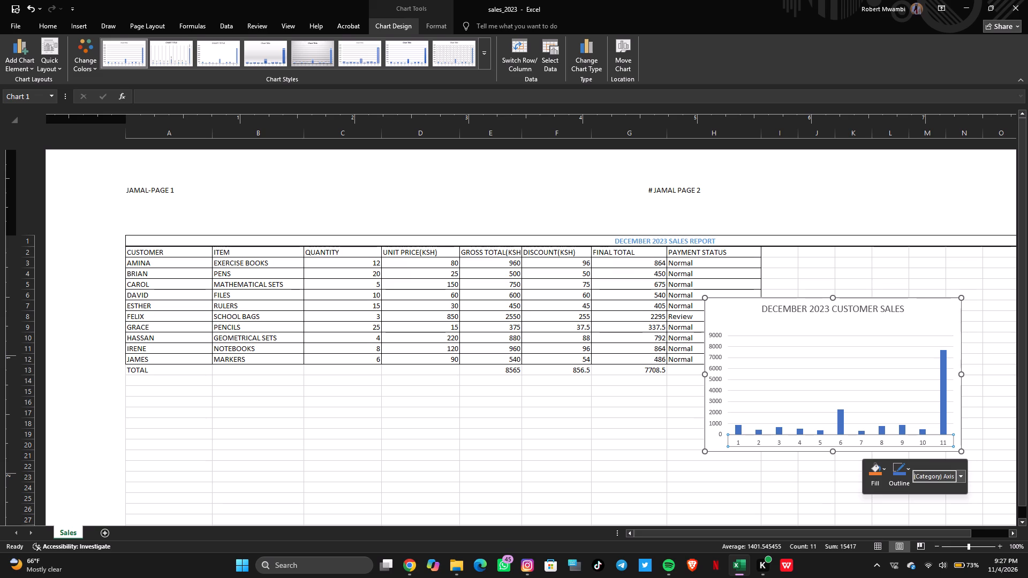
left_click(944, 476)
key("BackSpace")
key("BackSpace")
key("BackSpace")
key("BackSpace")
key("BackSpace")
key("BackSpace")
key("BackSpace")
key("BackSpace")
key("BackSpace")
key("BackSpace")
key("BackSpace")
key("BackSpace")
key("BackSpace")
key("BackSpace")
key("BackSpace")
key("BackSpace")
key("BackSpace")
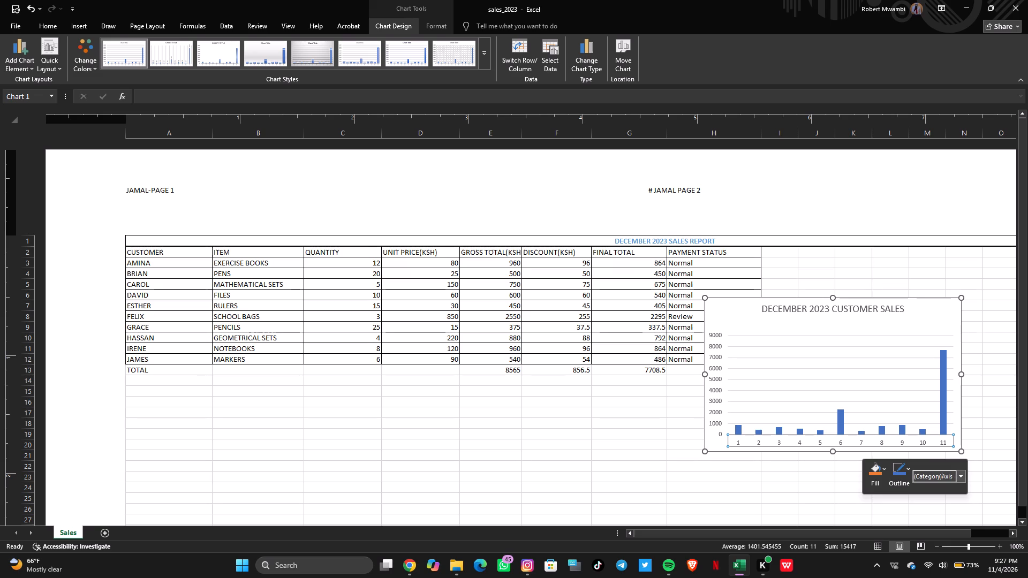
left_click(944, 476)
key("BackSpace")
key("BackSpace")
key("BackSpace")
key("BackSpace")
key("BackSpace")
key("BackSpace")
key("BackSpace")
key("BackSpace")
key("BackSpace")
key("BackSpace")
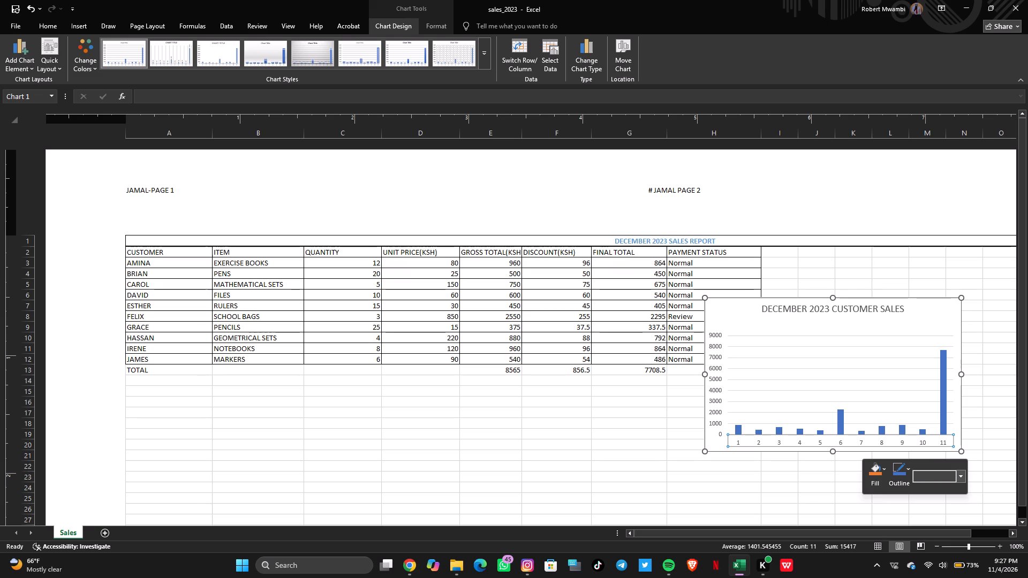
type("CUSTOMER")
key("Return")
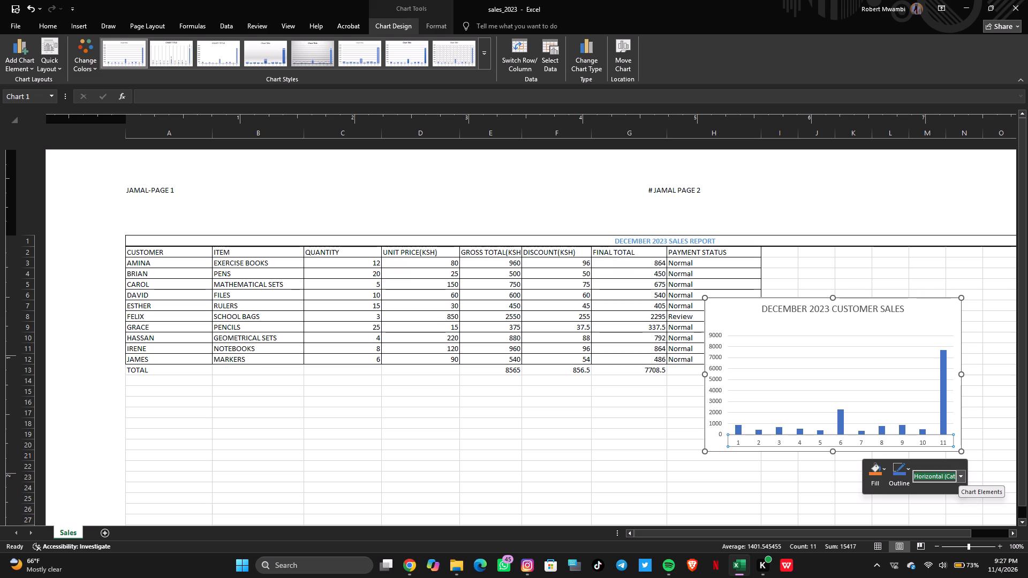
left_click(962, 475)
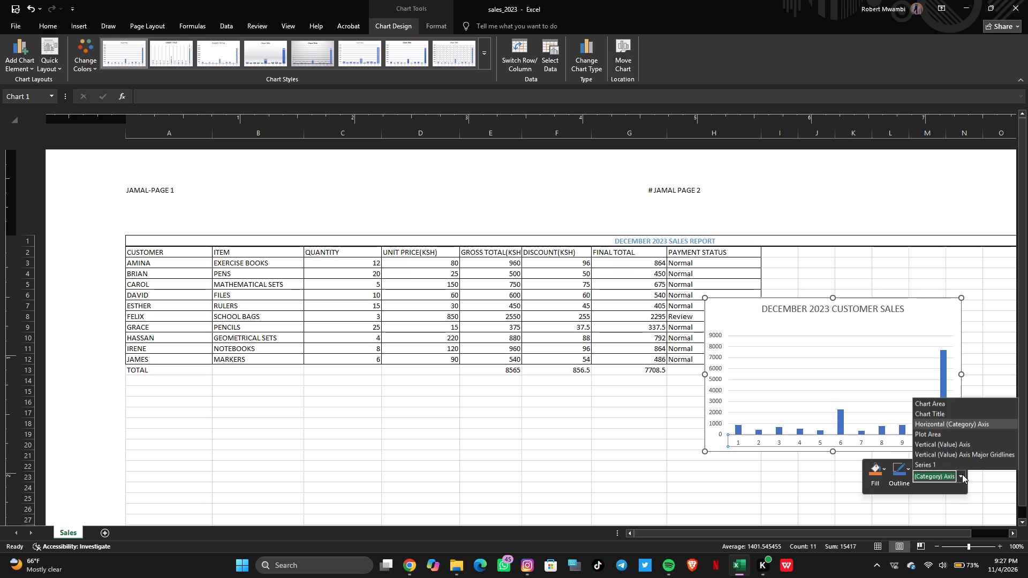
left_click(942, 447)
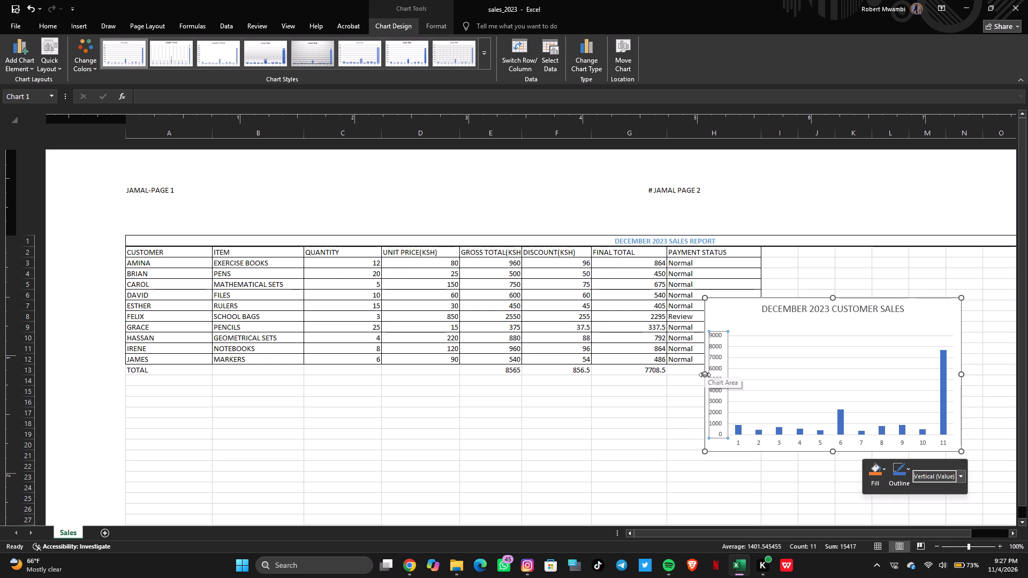
Widen the chart by extending its left edge to near the start of column H.
left_click_drag(705, 375, 679, 372)
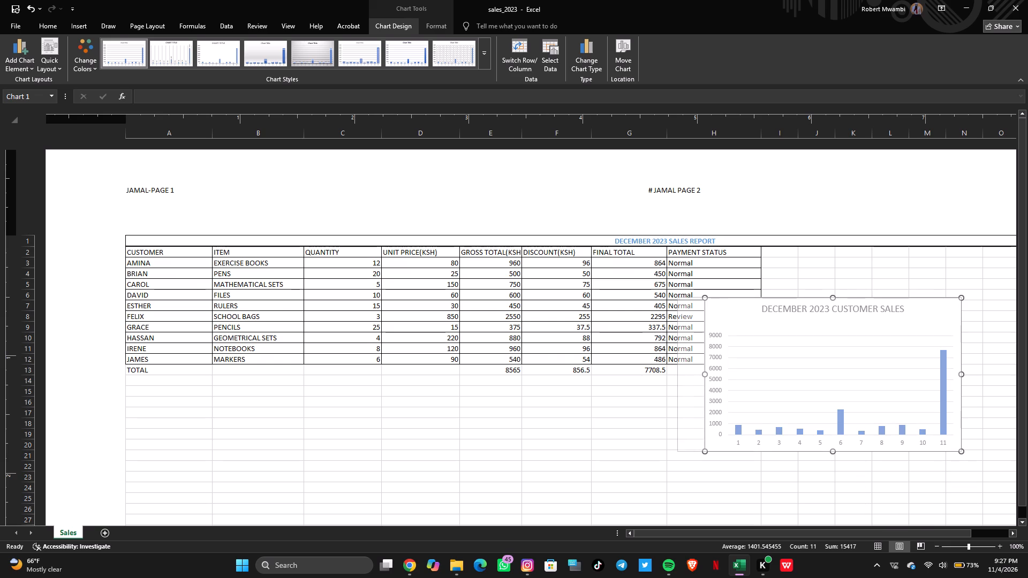
left_click_drag(679, 372, 683, 374)
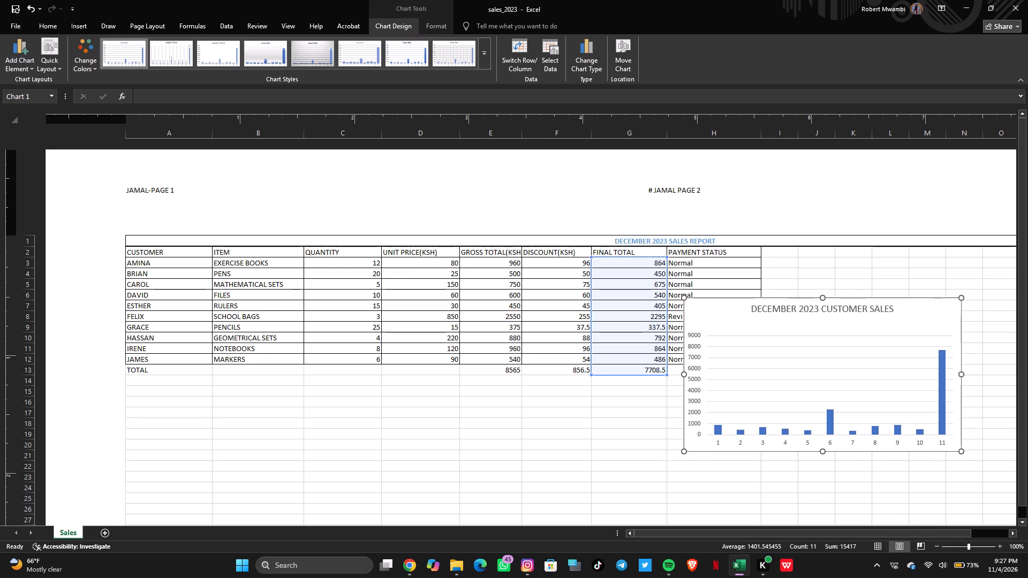
Move the chart down below the table's customer rows so it starts in column H at about row 13.
left_click_drag(910, 309, 930, 376)
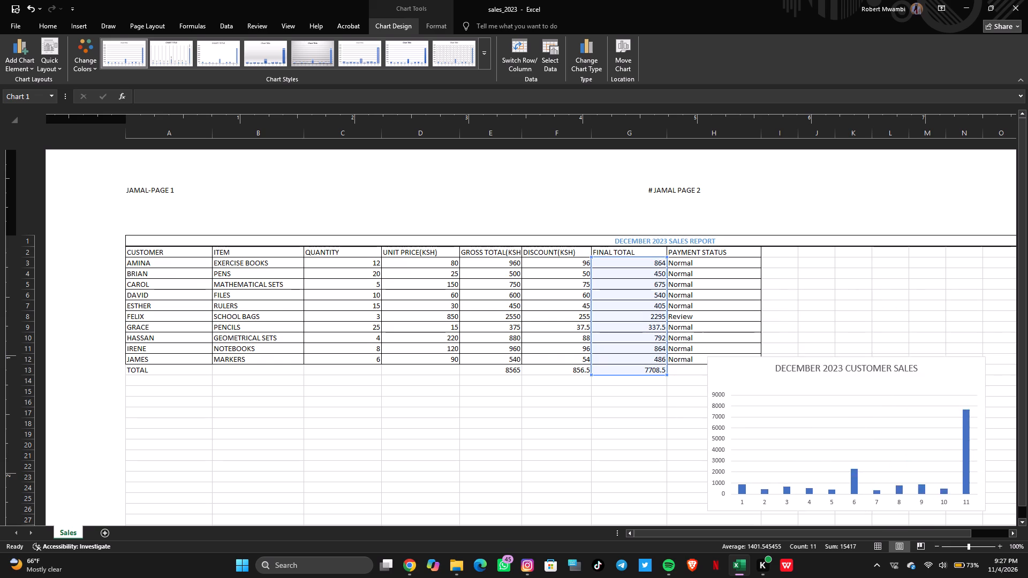
left_click_drag(930, 376, 940, 377)
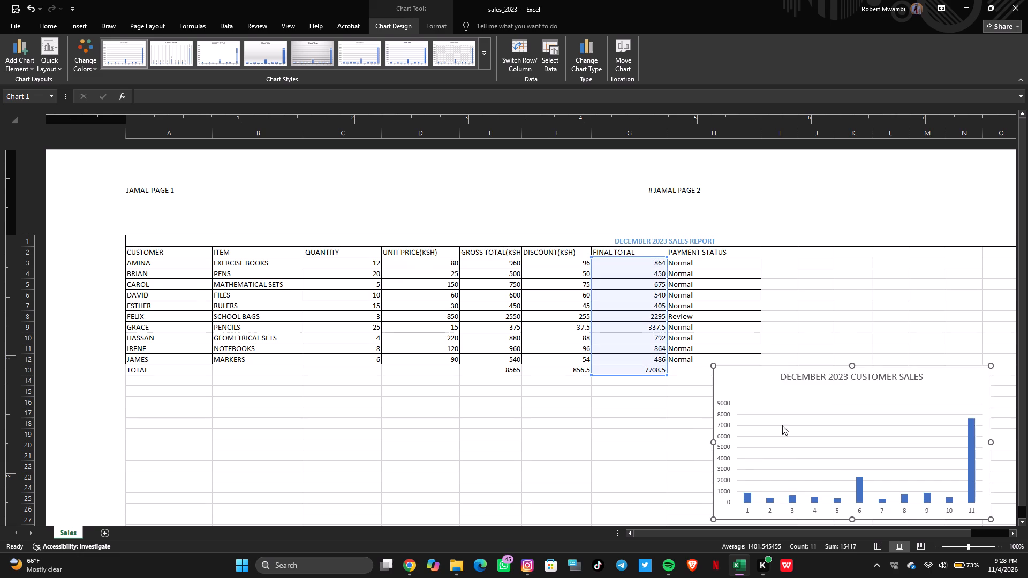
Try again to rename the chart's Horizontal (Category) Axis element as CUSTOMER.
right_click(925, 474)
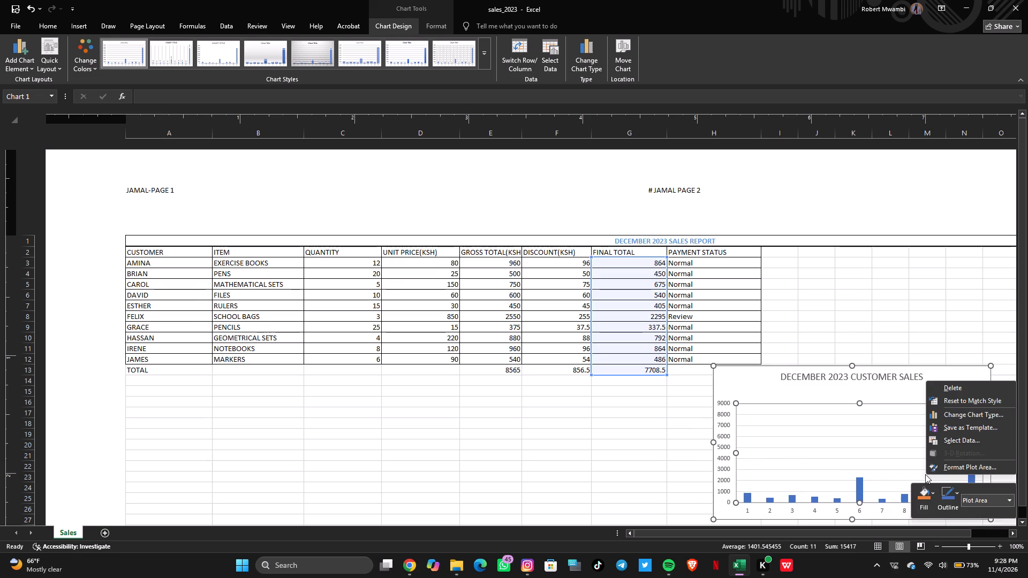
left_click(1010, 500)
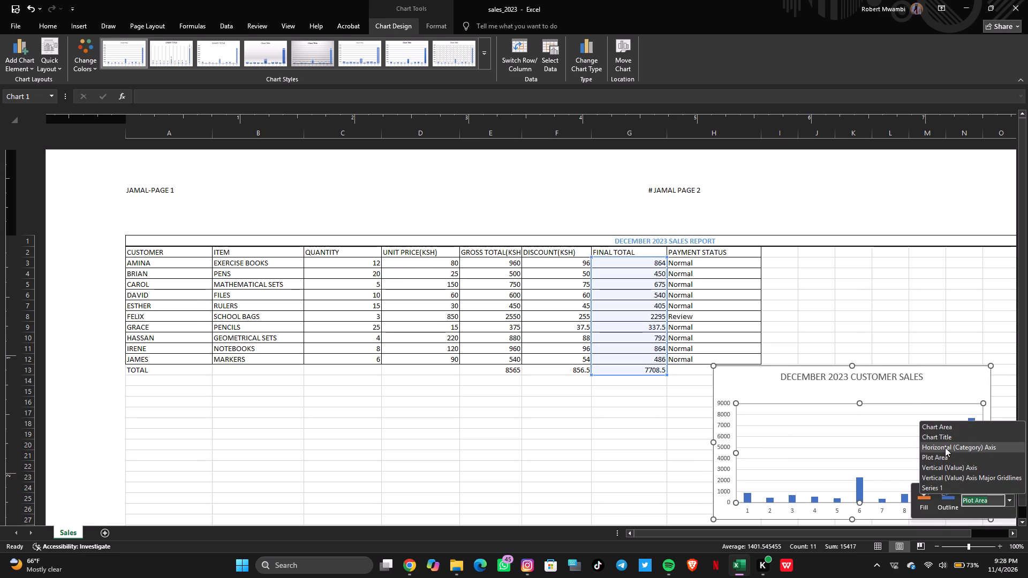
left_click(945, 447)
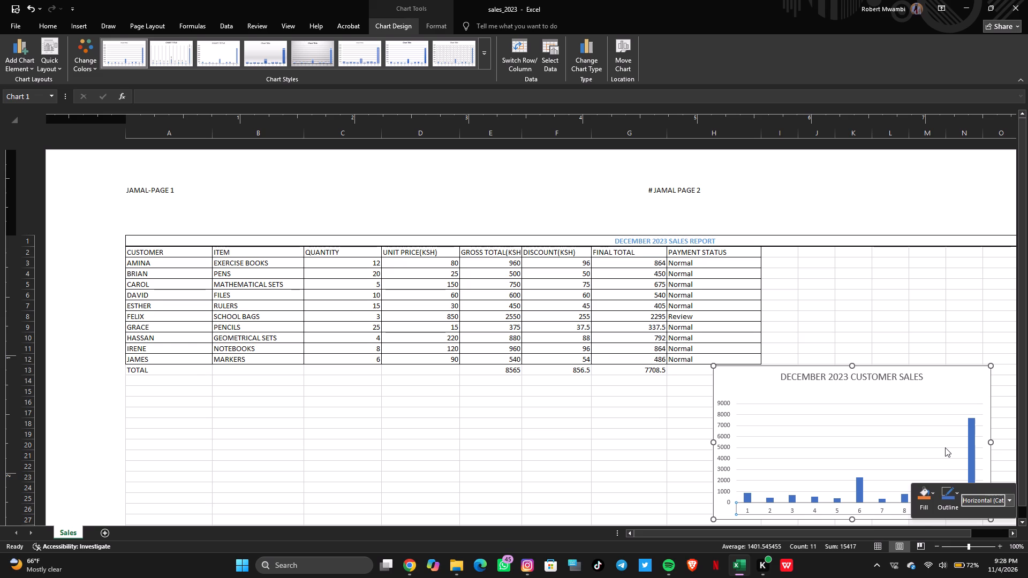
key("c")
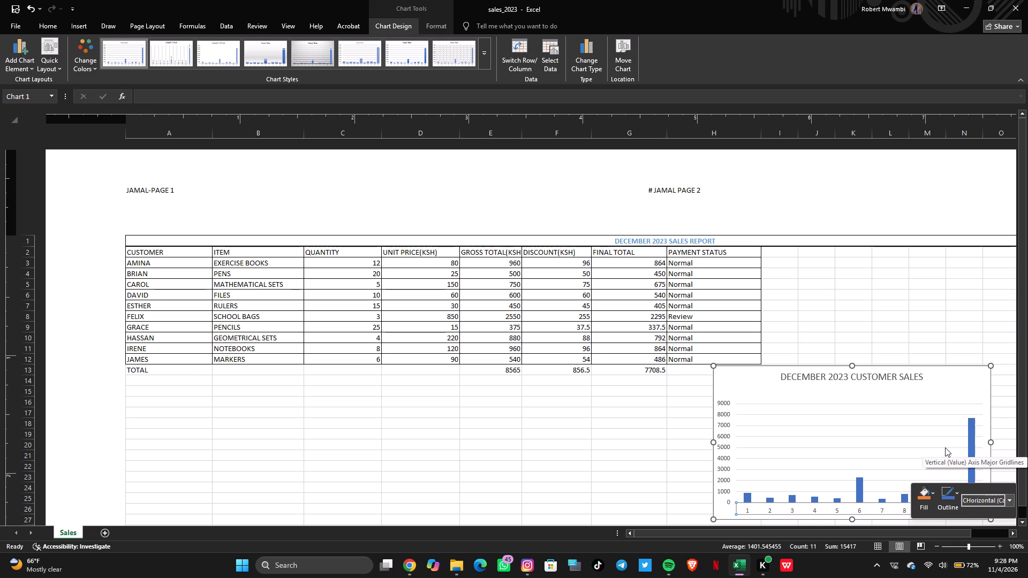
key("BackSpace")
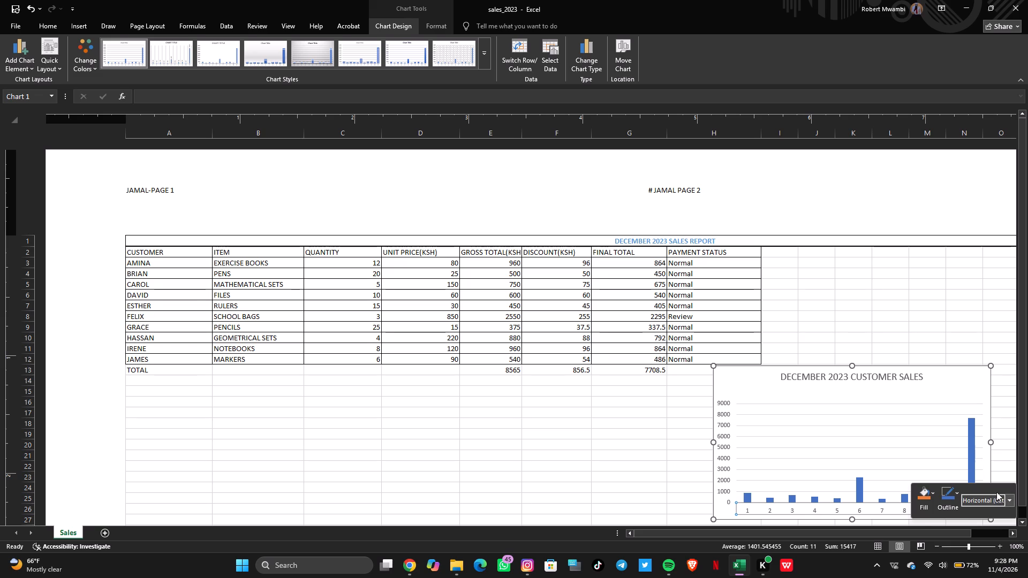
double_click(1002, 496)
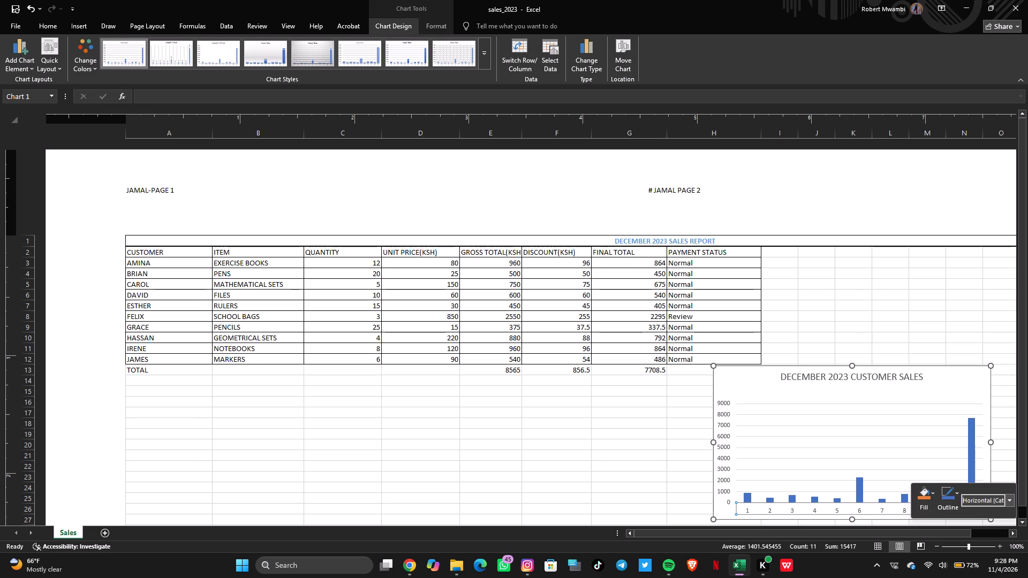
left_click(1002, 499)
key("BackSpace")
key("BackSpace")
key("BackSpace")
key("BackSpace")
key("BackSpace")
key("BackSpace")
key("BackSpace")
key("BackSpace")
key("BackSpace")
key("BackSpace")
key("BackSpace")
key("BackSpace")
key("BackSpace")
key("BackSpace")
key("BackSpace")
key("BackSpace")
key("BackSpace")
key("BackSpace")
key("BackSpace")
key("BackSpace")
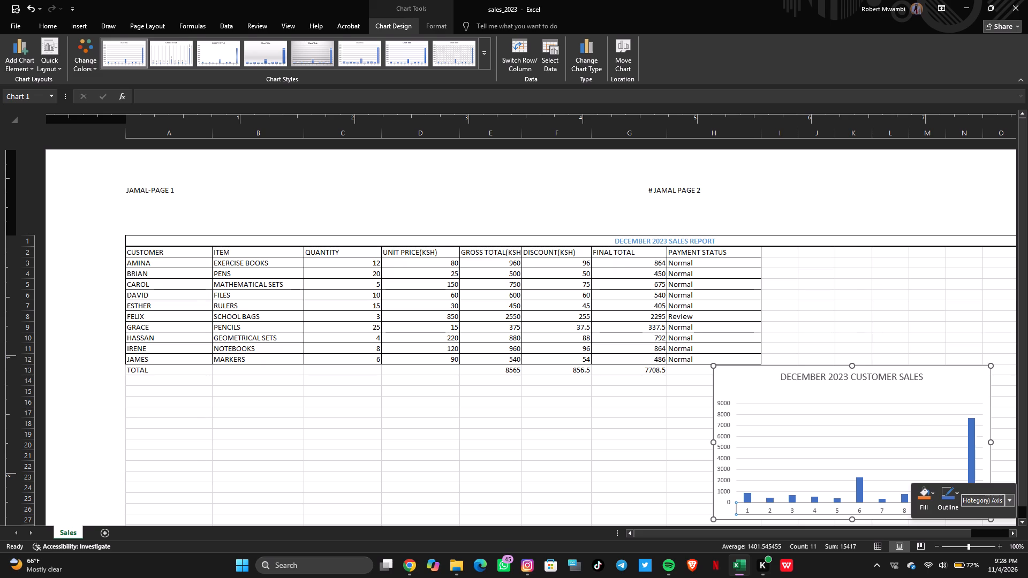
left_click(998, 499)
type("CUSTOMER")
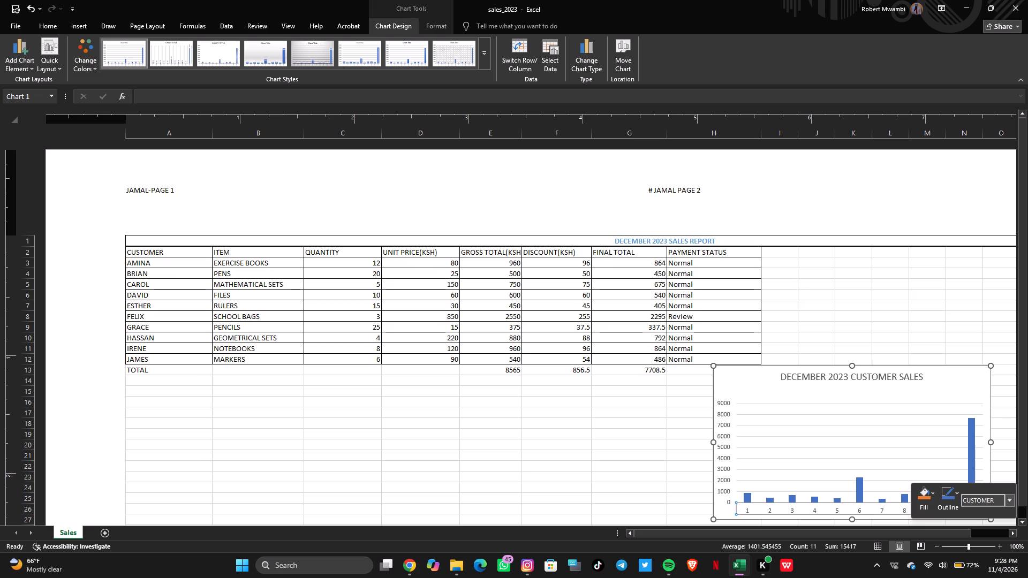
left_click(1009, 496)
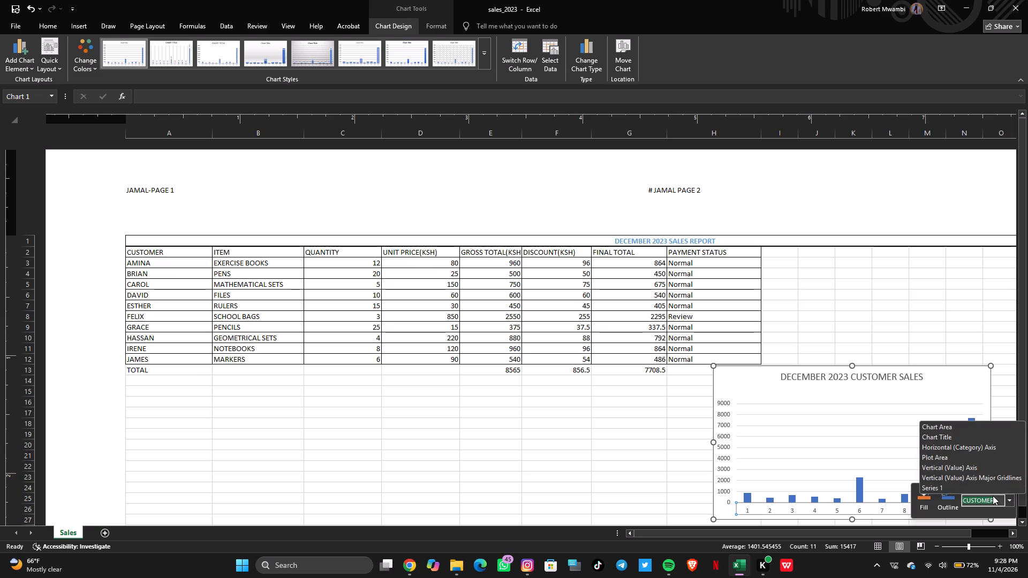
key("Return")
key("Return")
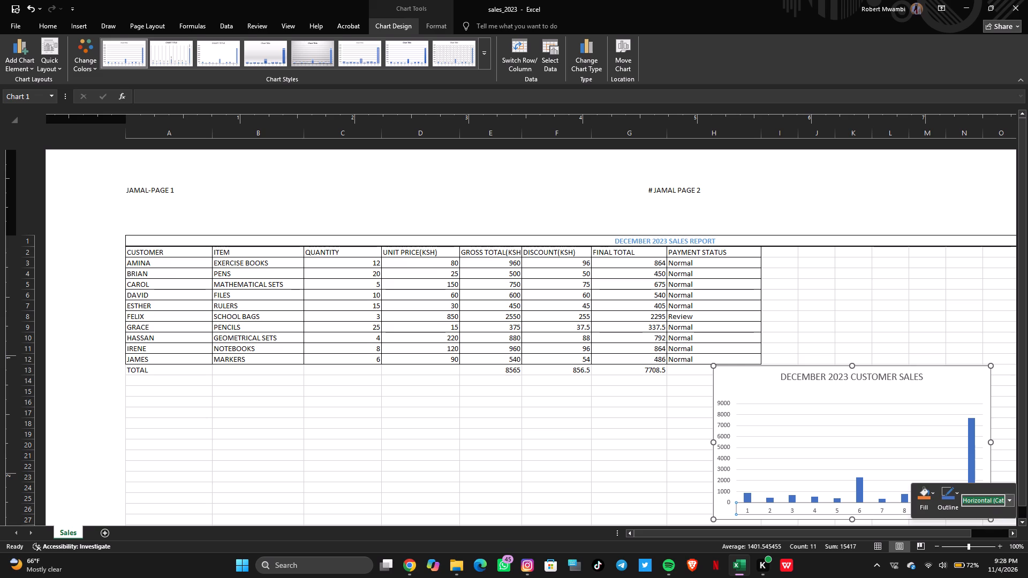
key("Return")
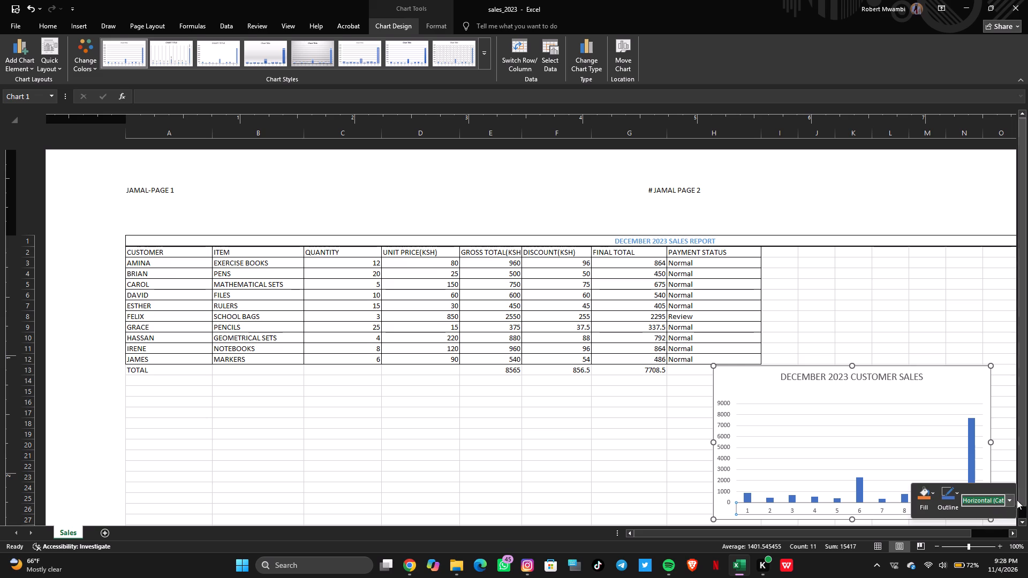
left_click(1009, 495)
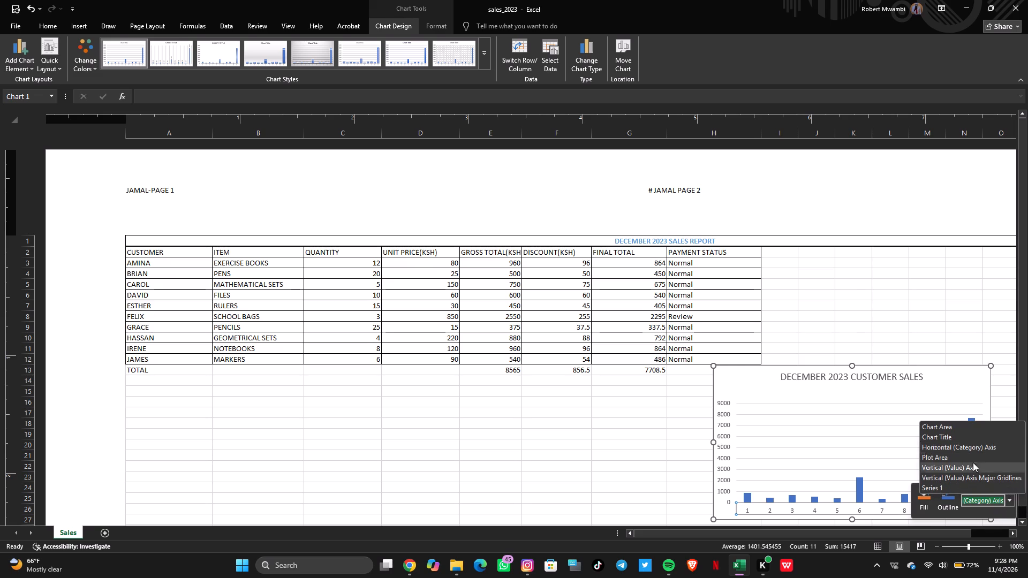
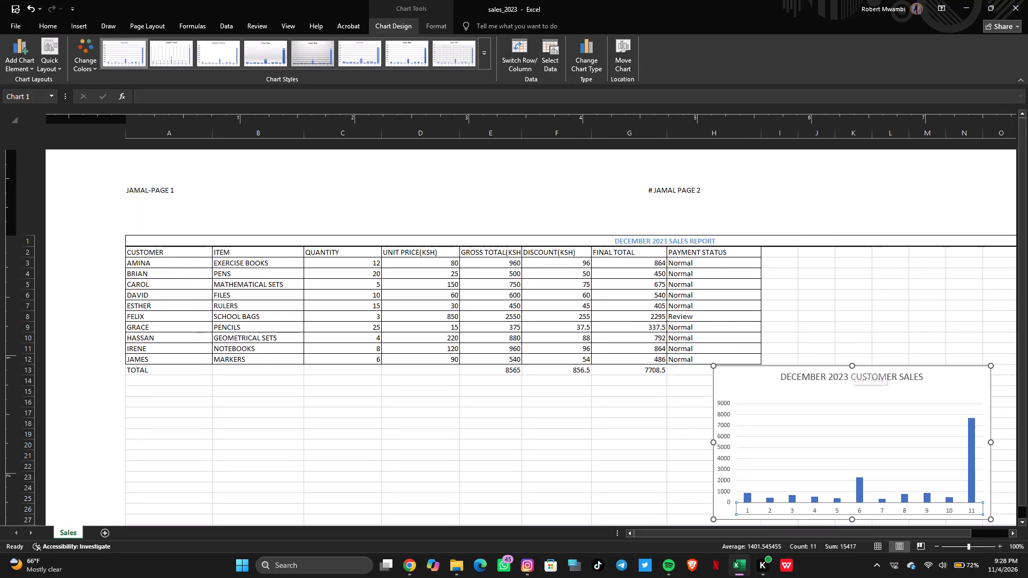
Move the chart on the Sales sheet up so its top edge sits at about row 5, partly over column H.
left_click_drag(842, 385, 832, 326)
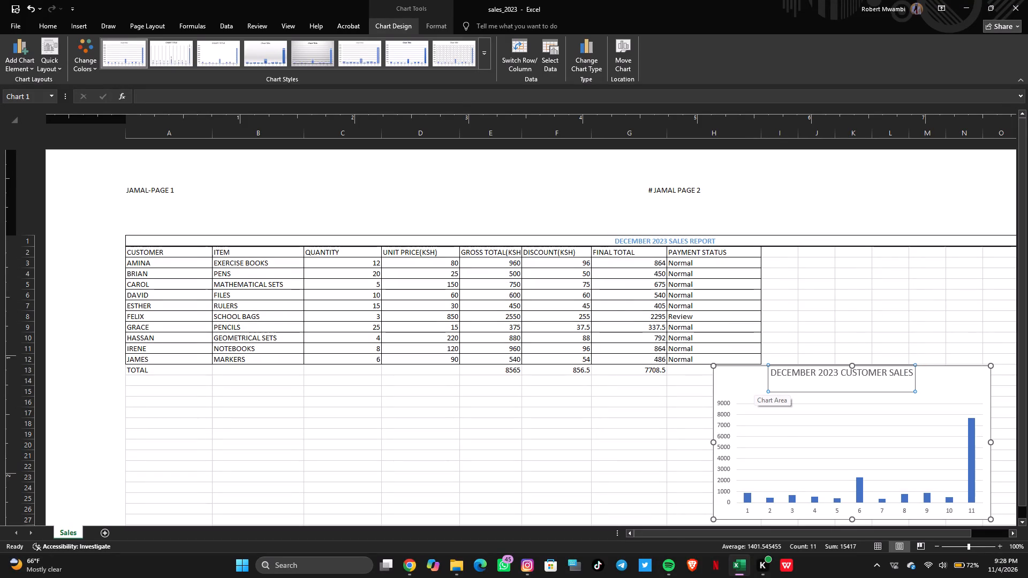
left_click_drag(751, 384, 767, 311)
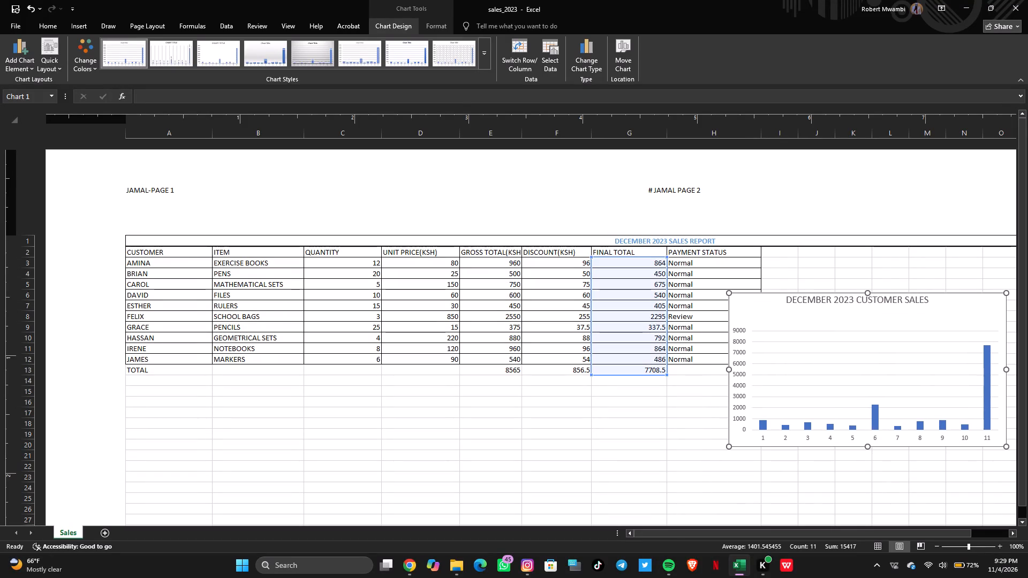
Reposition the chart title slightly lower inside the chart, clear of its top border.
left_click(815, 298)
left_click_drag(815, 298, 814, 311)
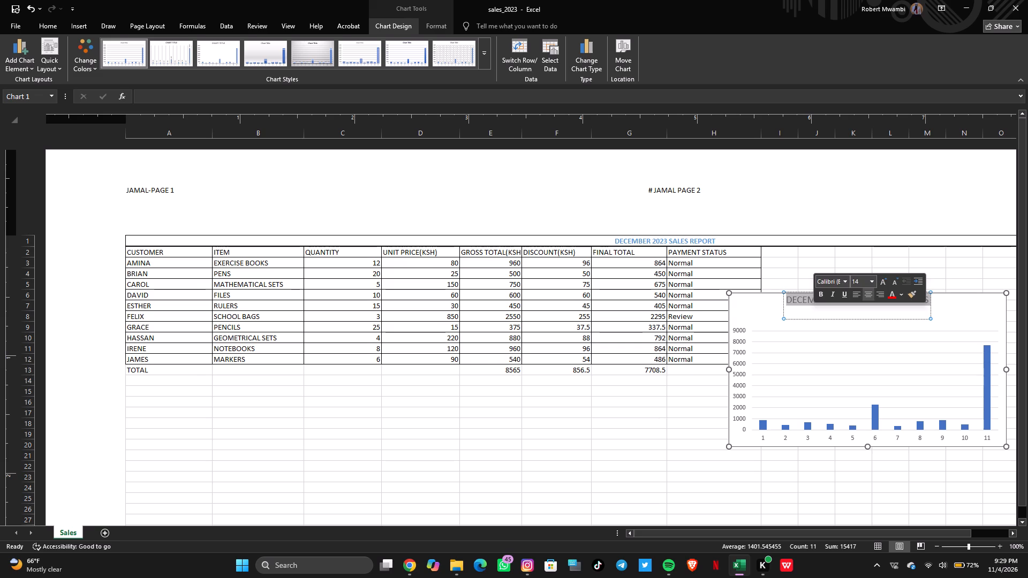
left_click(800, 306)
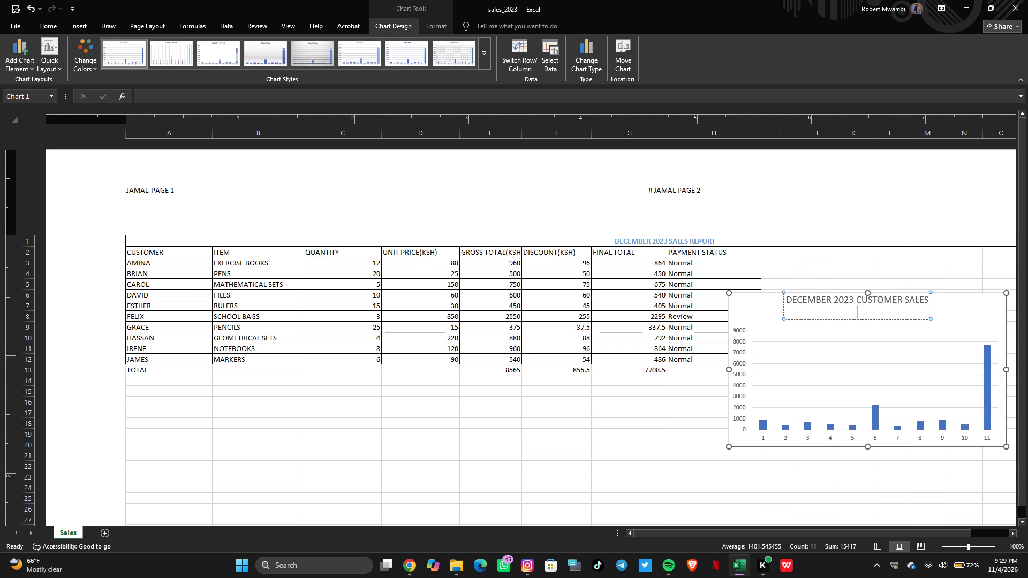
left_click(767, 301)
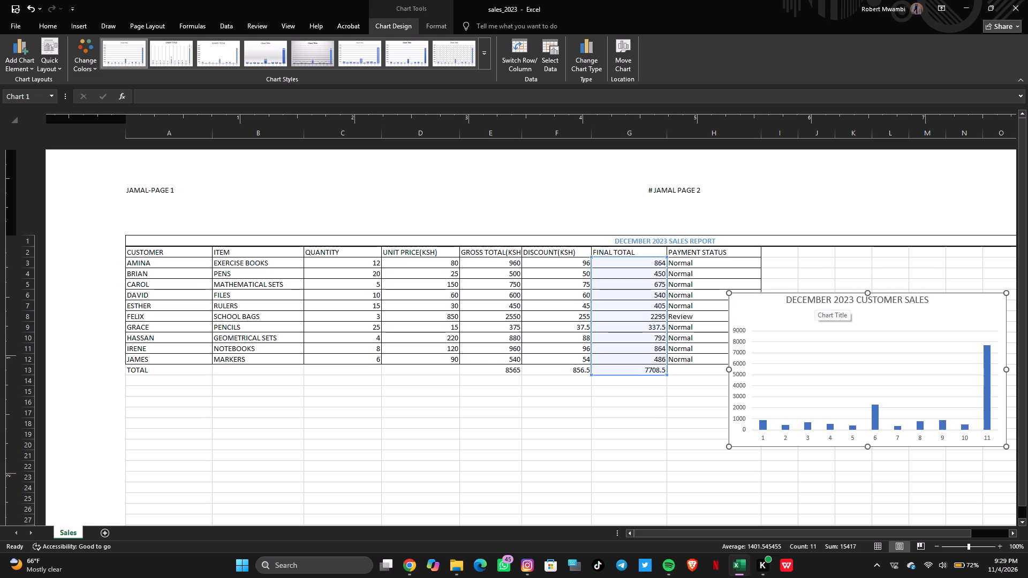
left_click(814, 300)
left_click_drag(814, 300, 818, 304)
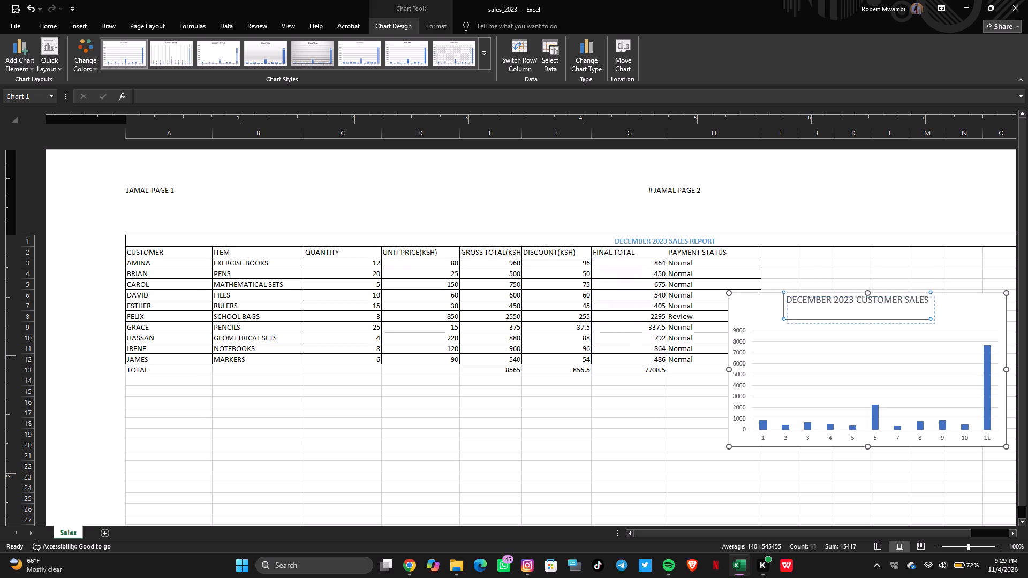
left_click_drag(818, 304, 818, 306)
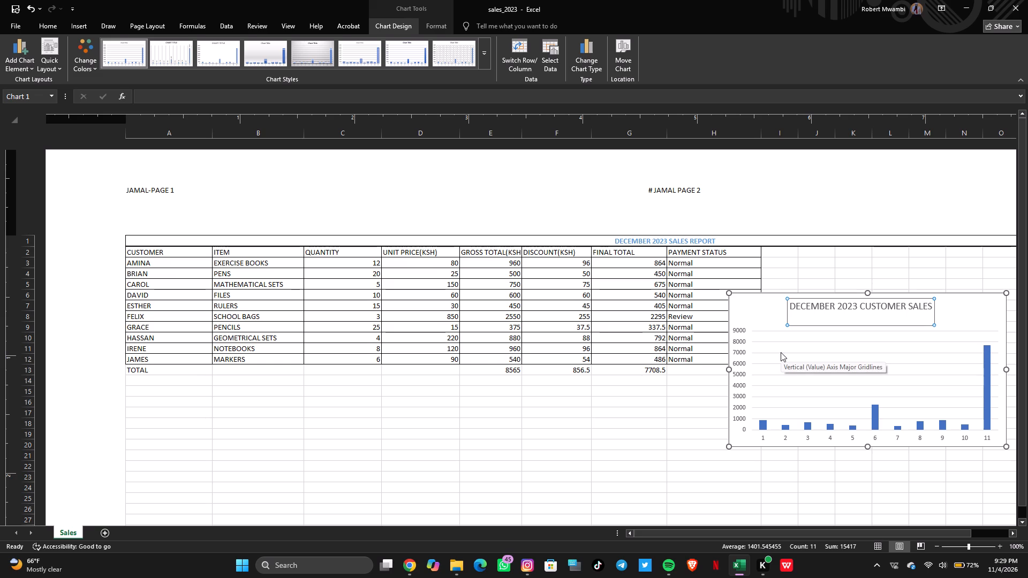
Copy the DECEMBER 2023 CUSTOMER SALES chart and add a new worksheet after Sales.
right_click(763, 318)
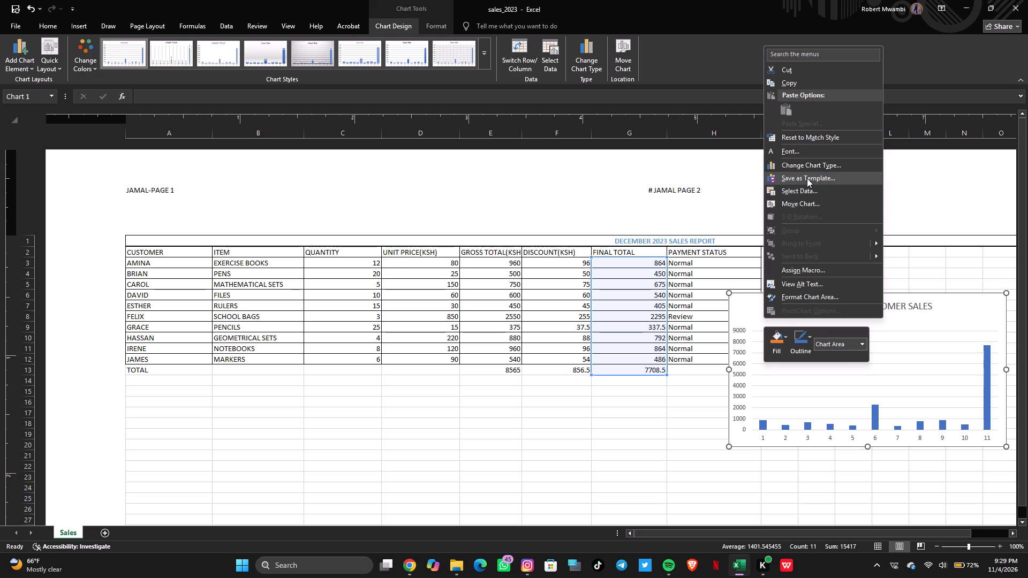
left_click(797, 85)
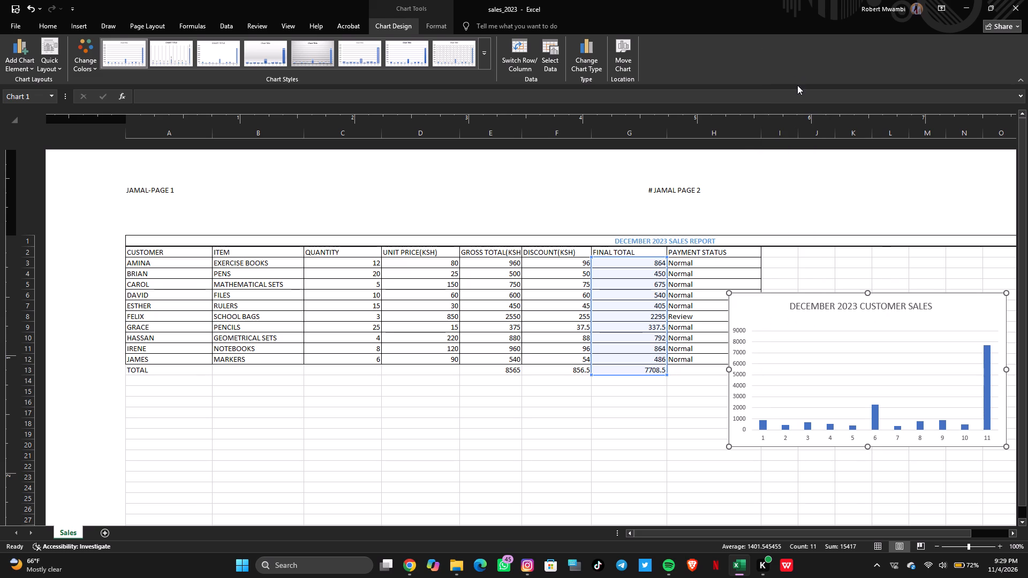
left_click(104, 533)
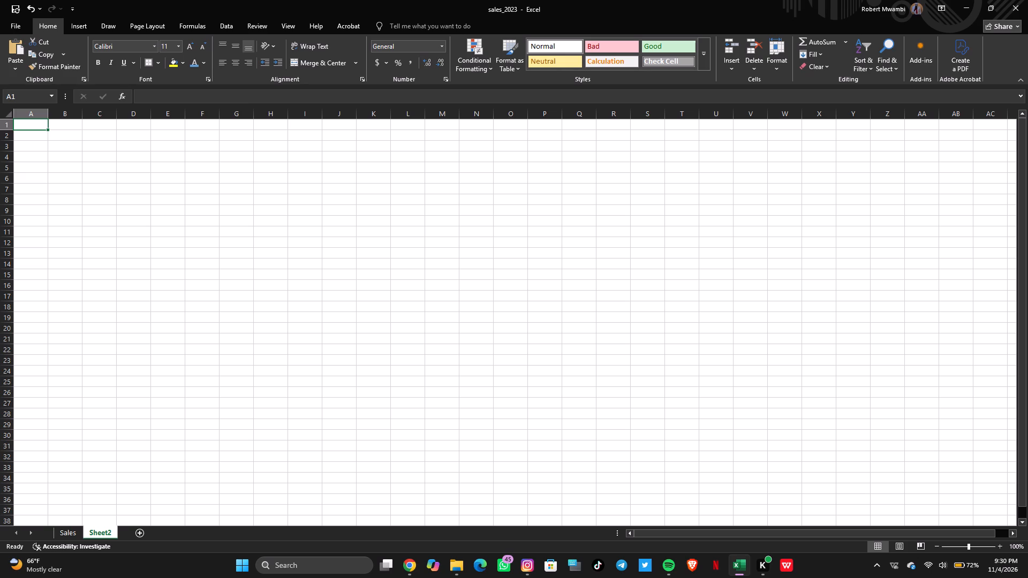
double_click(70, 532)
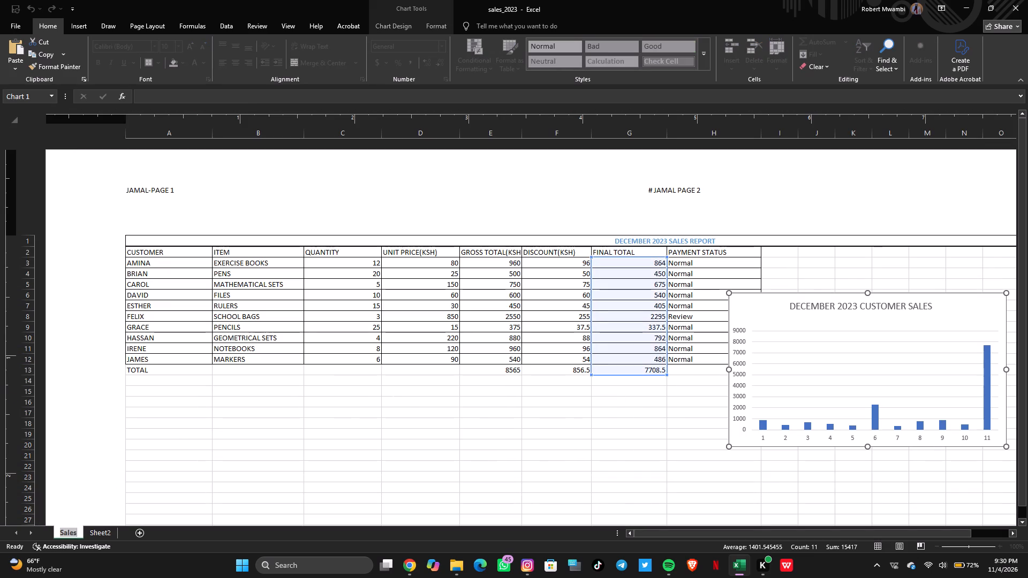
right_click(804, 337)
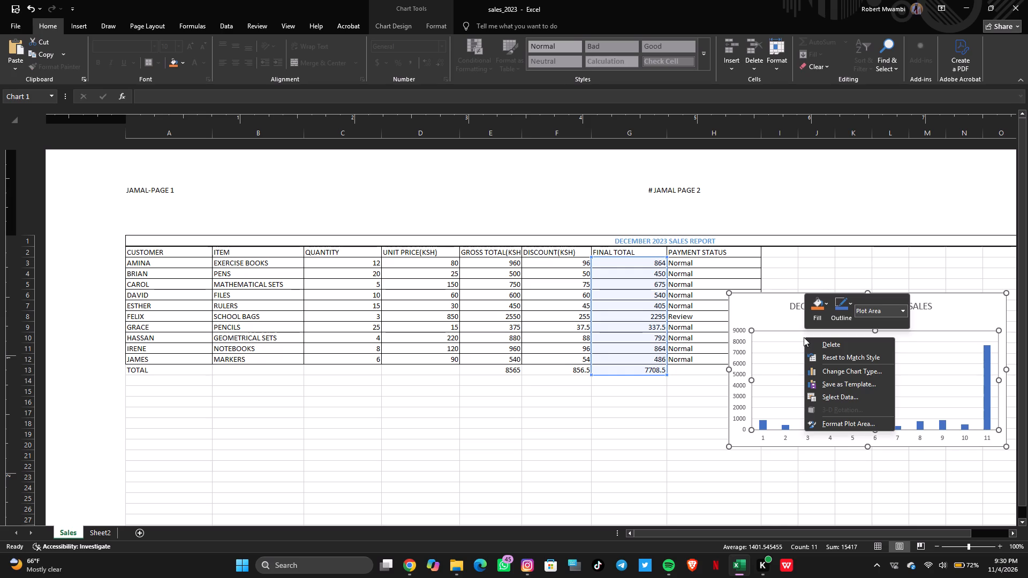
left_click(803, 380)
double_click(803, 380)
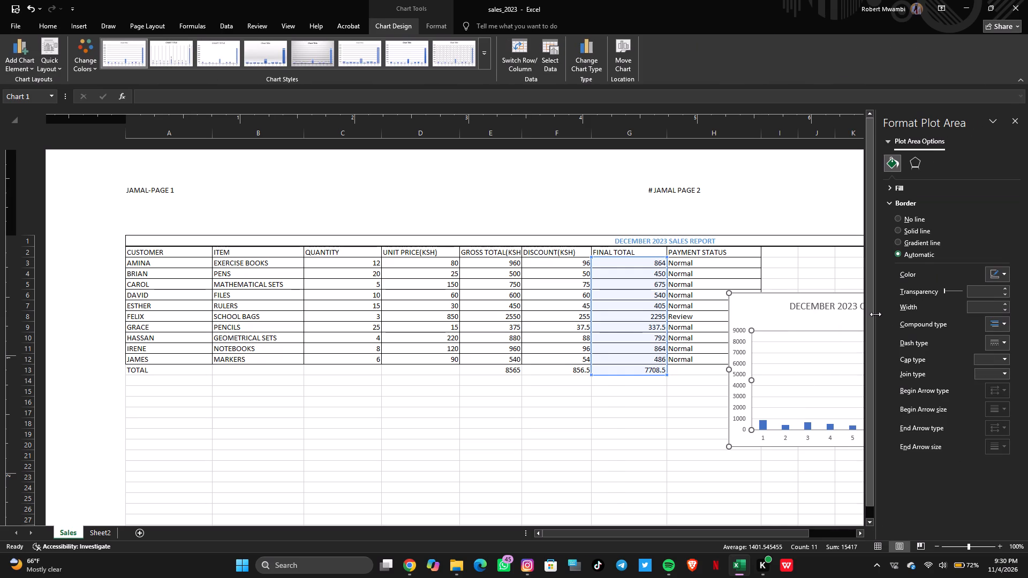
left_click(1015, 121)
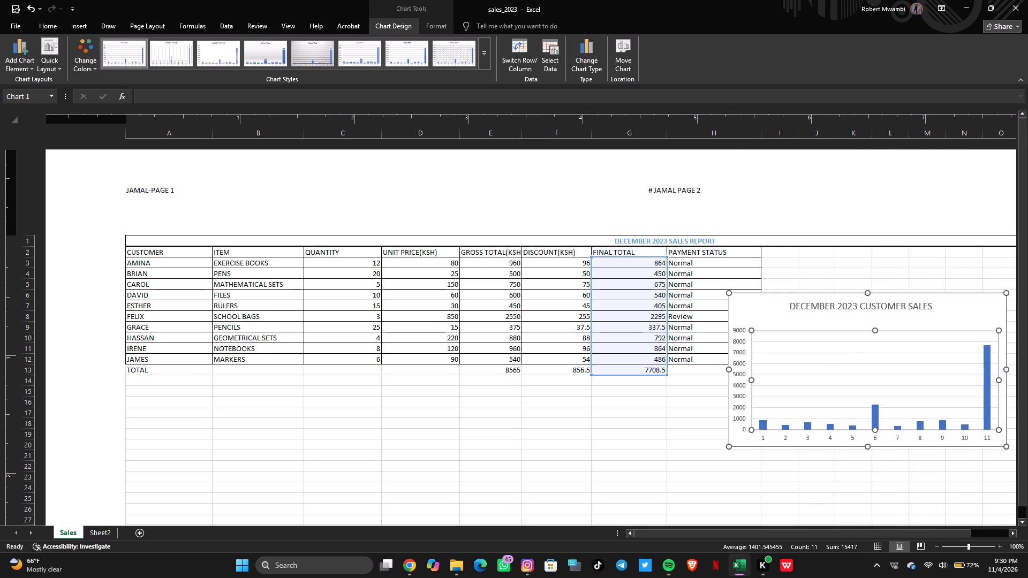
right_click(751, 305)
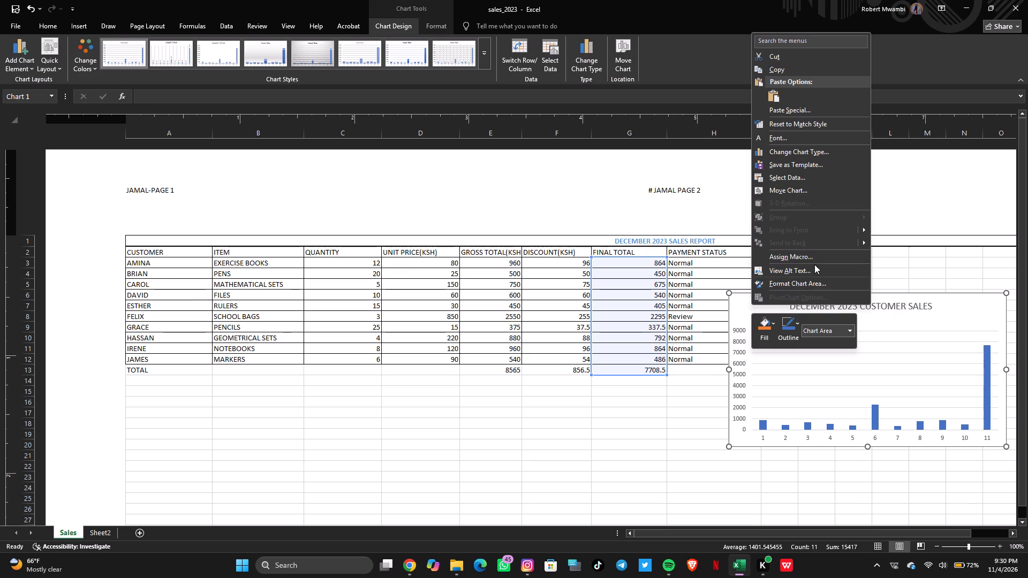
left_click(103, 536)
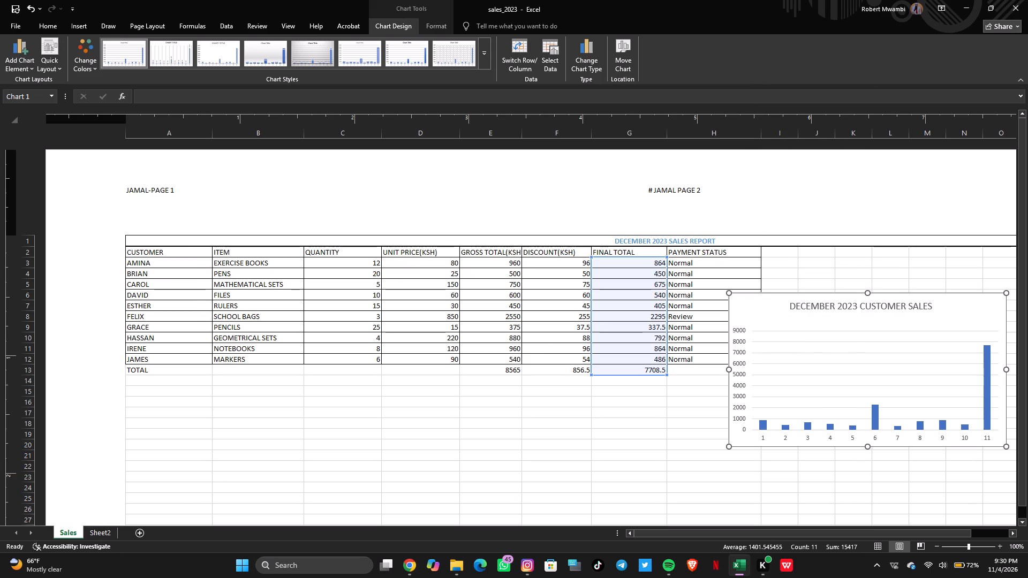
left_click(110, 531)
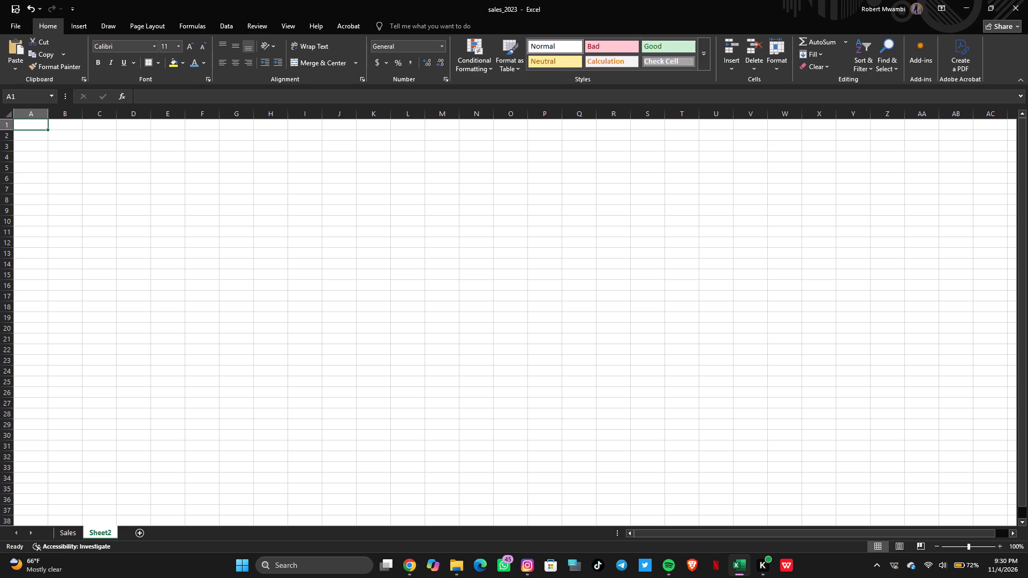
Paste the copied chart into the new worksheet at cell B3.
right_click(51, 146)
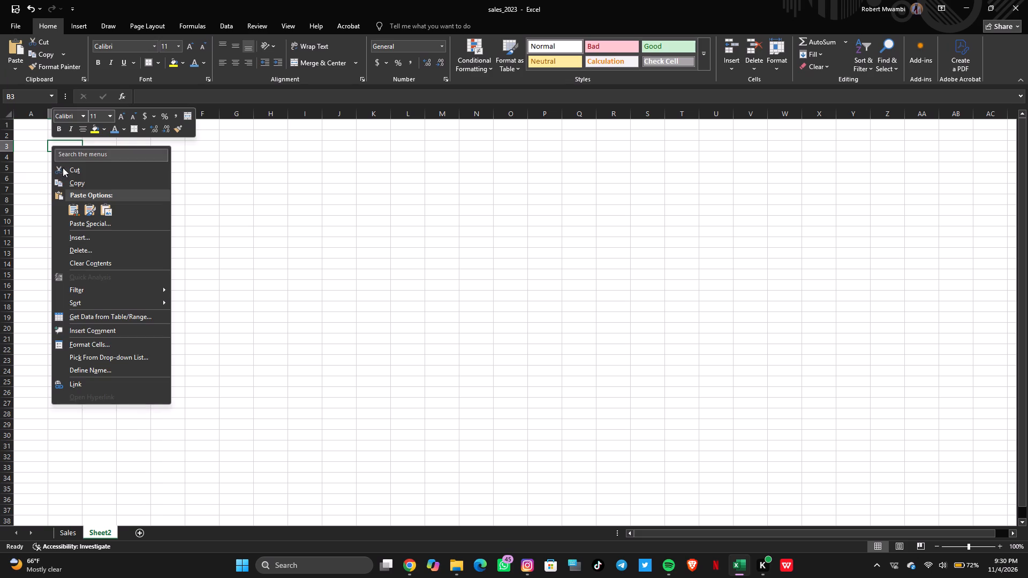
left_click(72, 206)
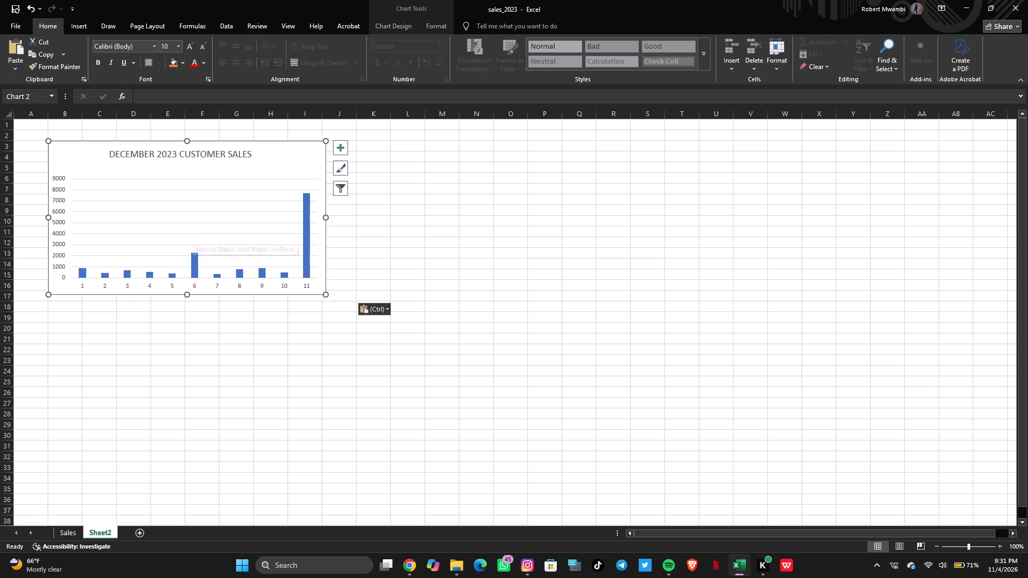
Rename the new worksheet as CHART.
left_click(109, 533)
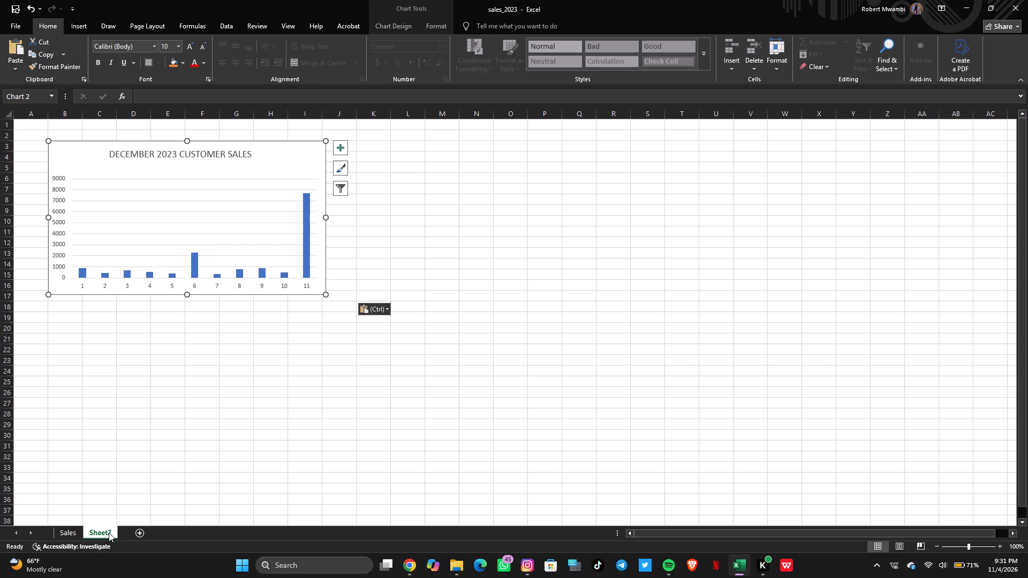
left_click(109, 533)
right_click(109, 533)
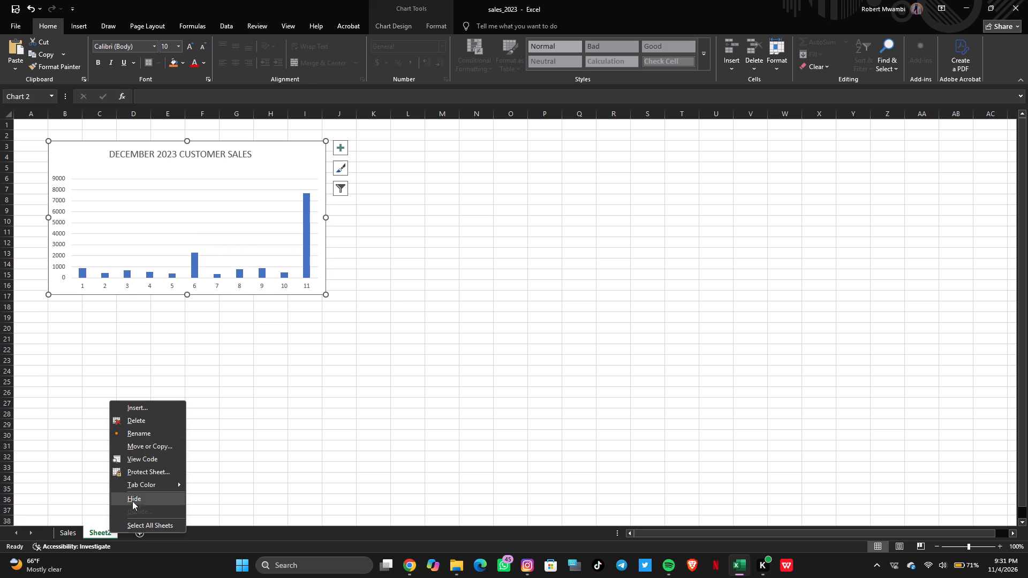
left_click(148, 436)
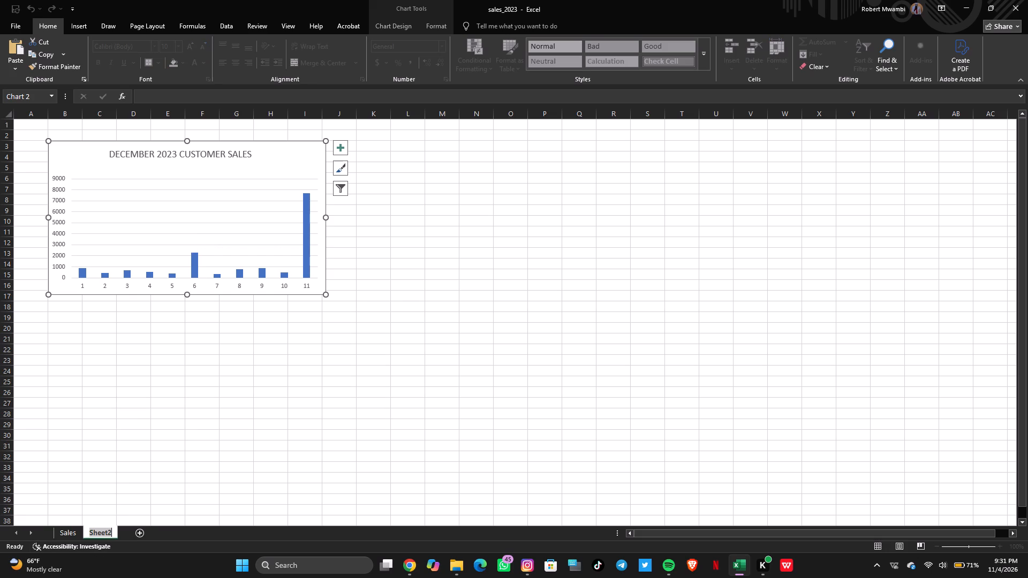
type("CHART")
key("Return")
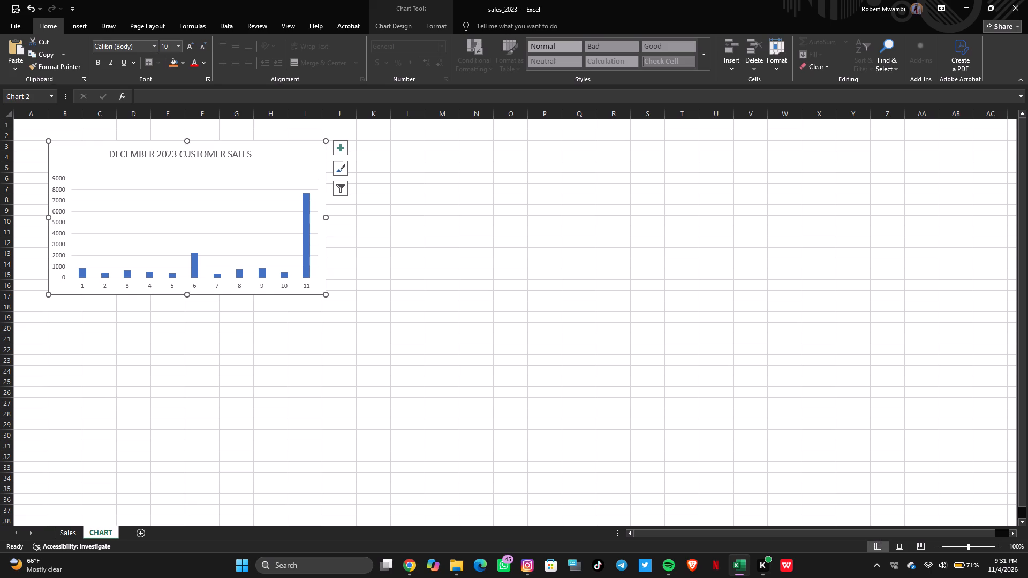
Rename the worksheet holding the pasted chart as Chart, with only the first letter capitalised.
left_click(118, 343)
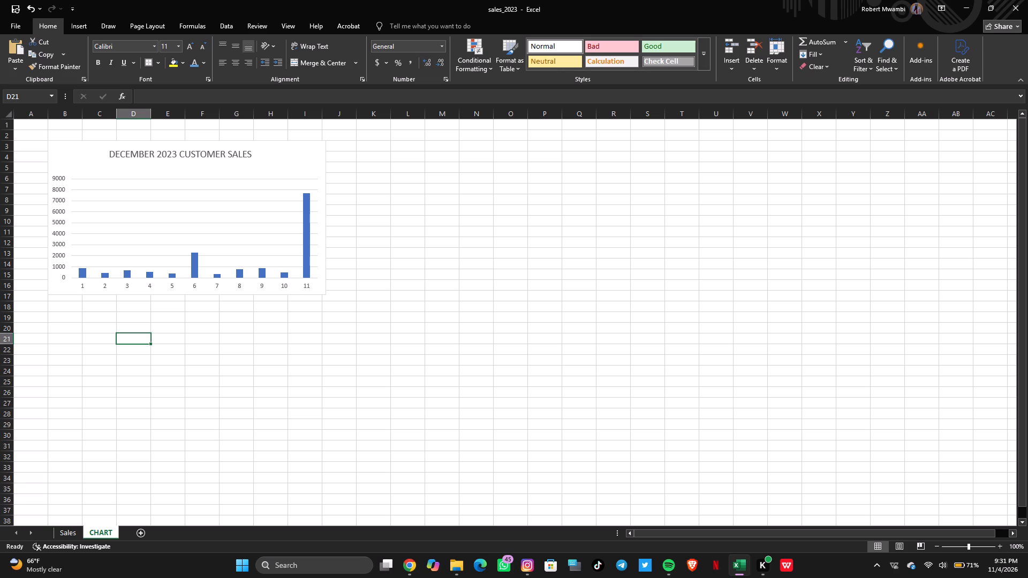
right_click(105, 531)
left_click(149, 427)
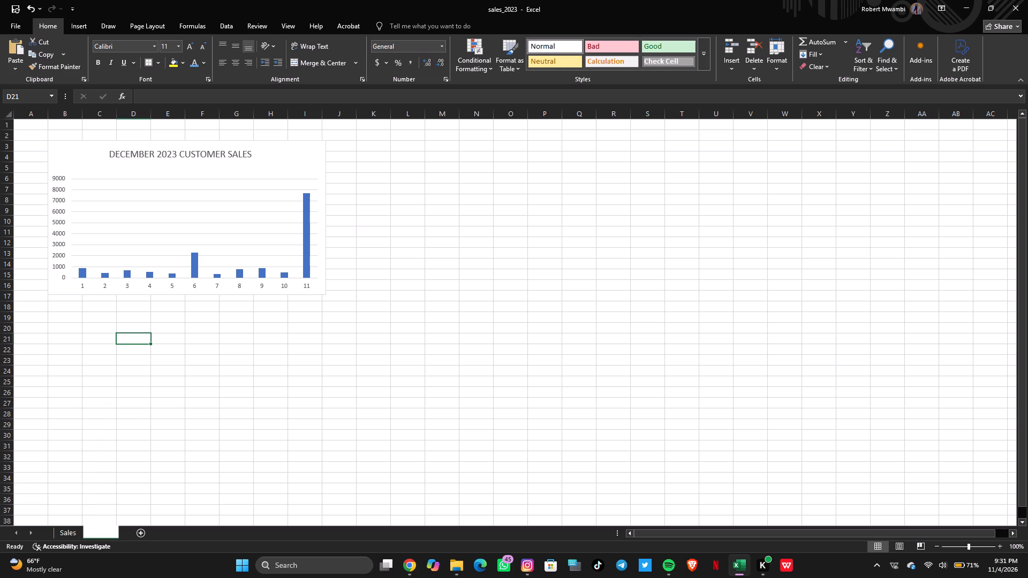
key("BackSpace")
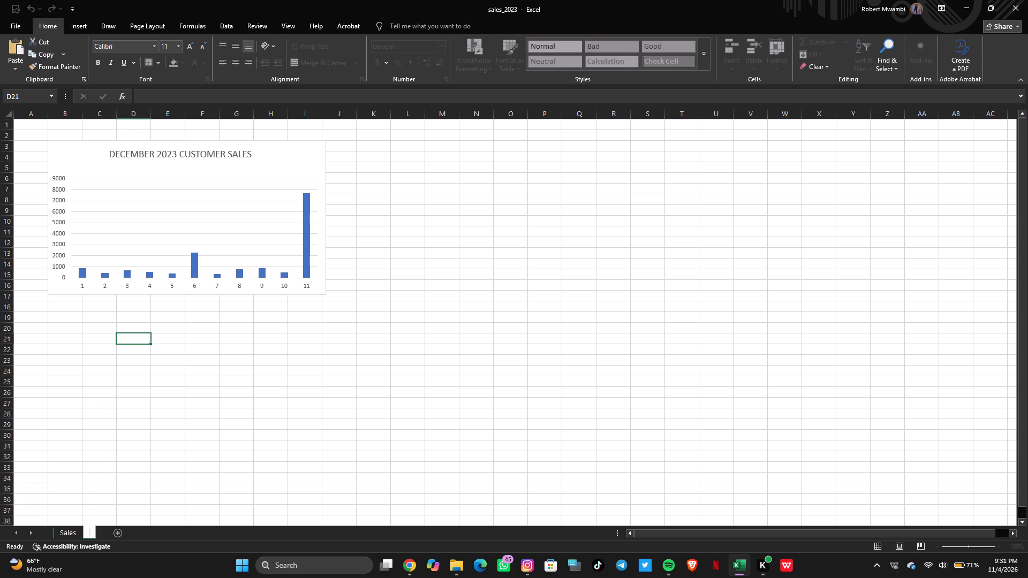
key("c")
type("art")
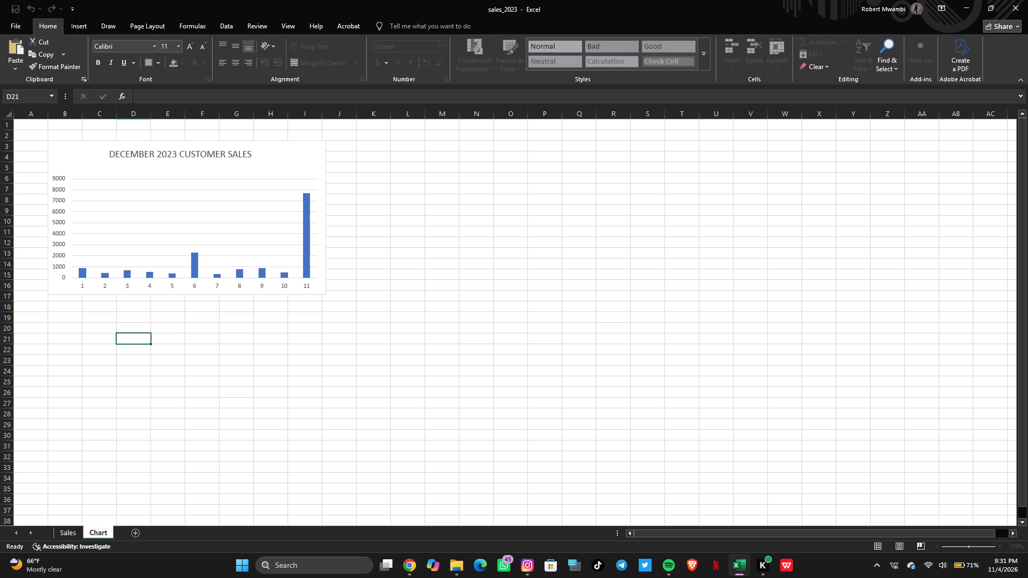
key("Return")
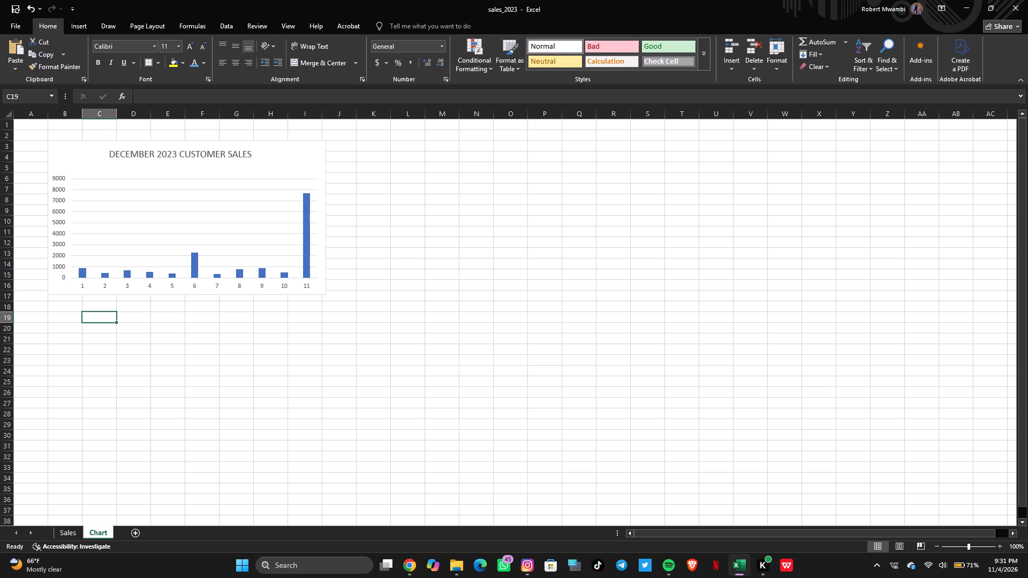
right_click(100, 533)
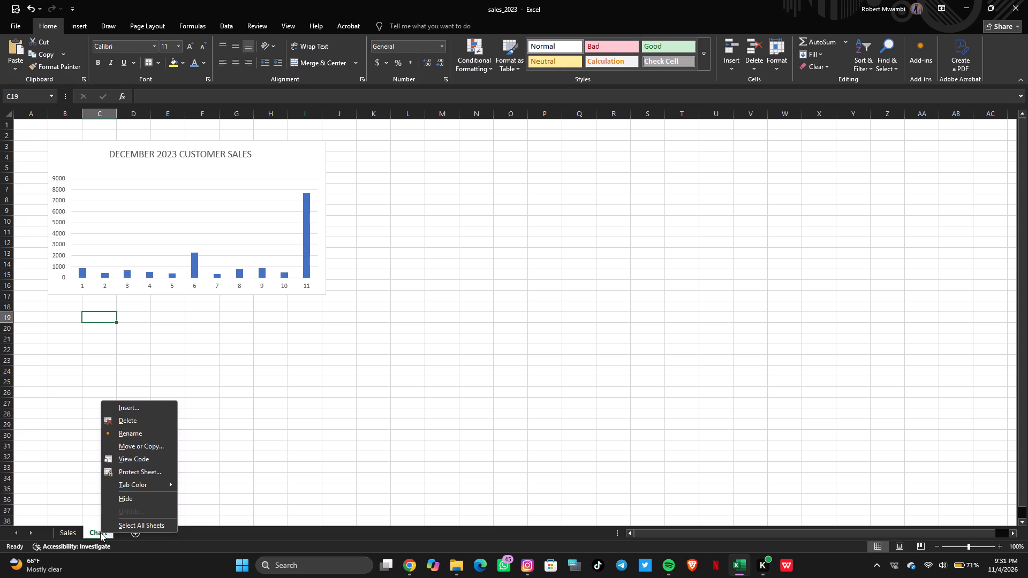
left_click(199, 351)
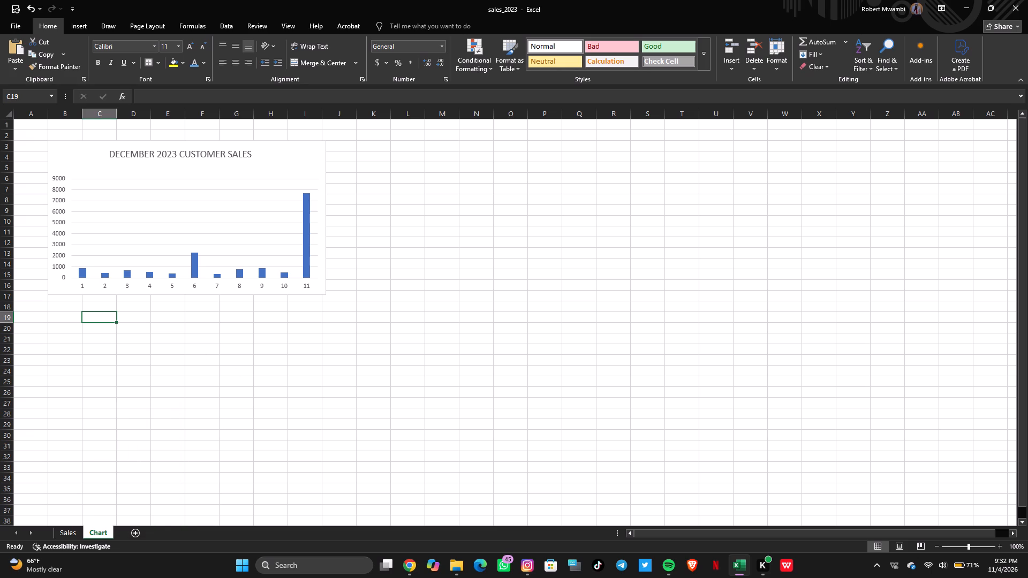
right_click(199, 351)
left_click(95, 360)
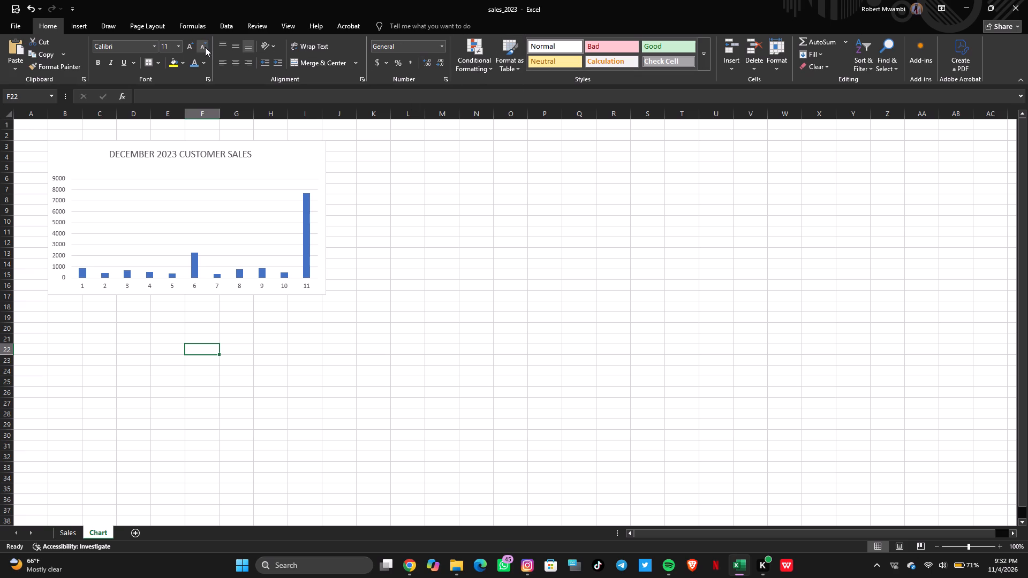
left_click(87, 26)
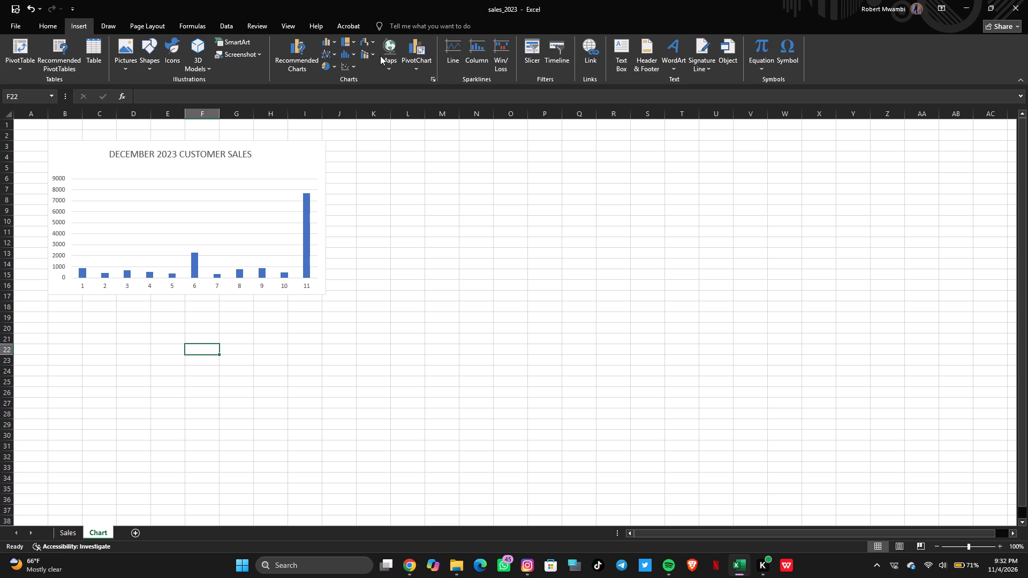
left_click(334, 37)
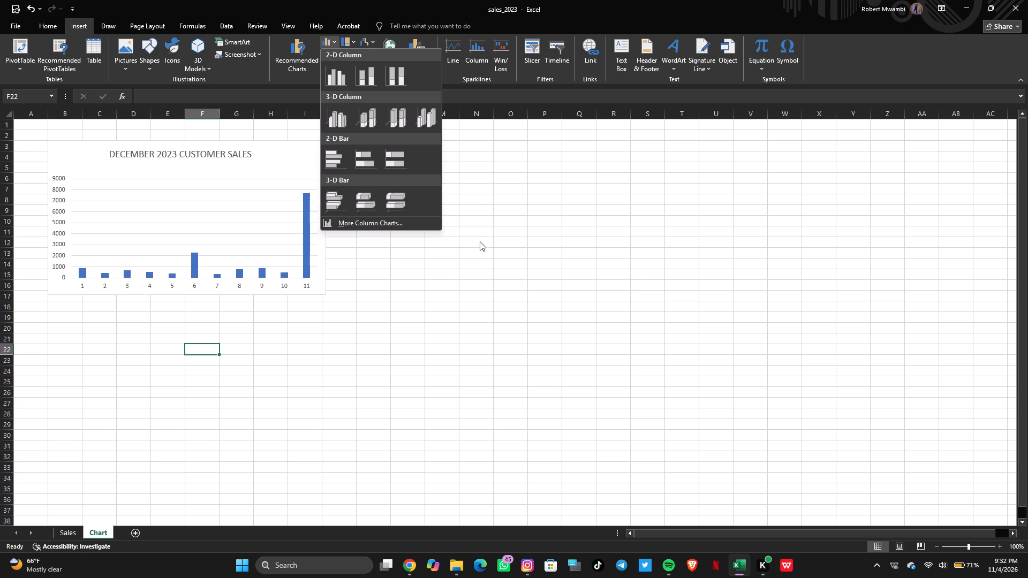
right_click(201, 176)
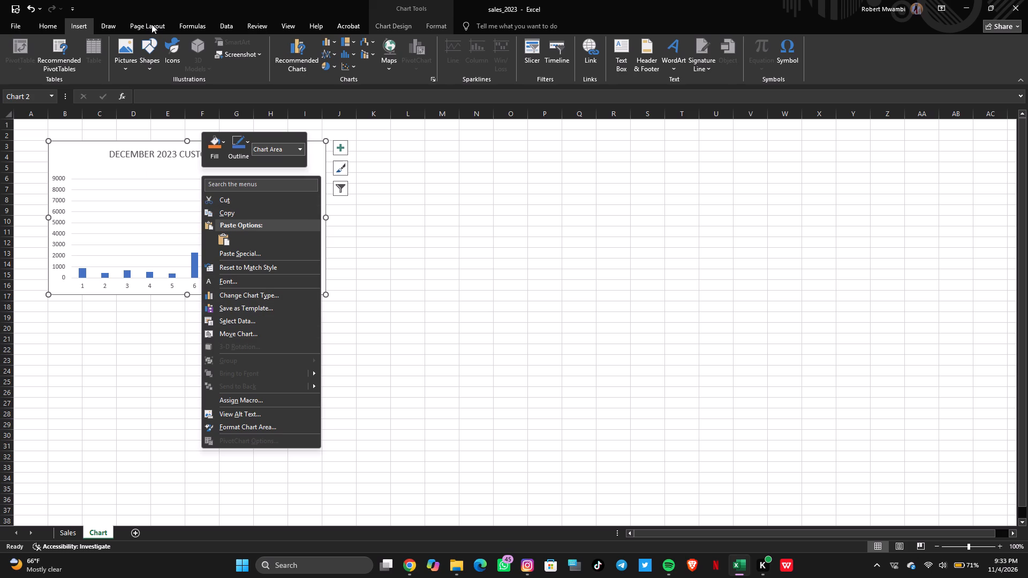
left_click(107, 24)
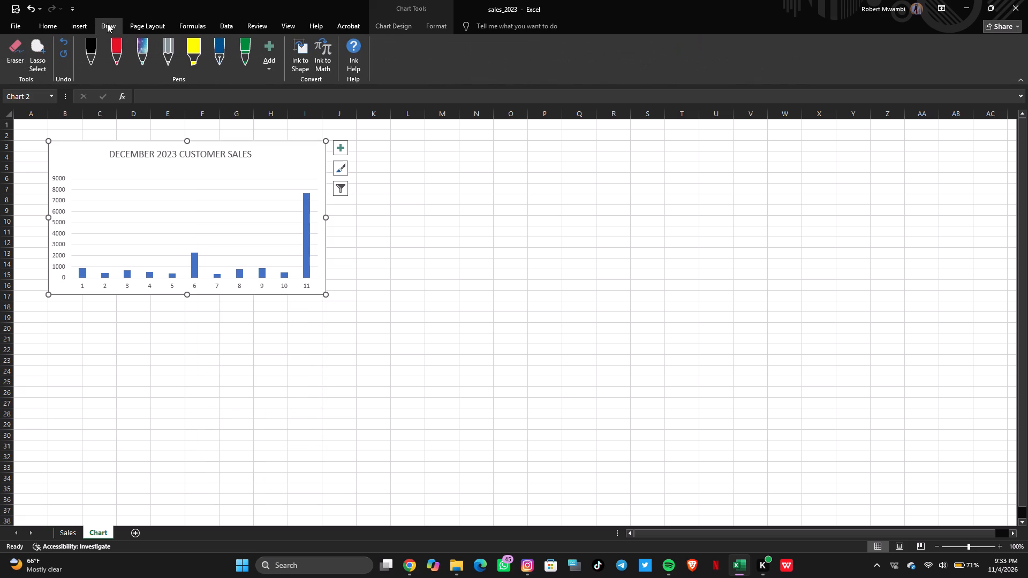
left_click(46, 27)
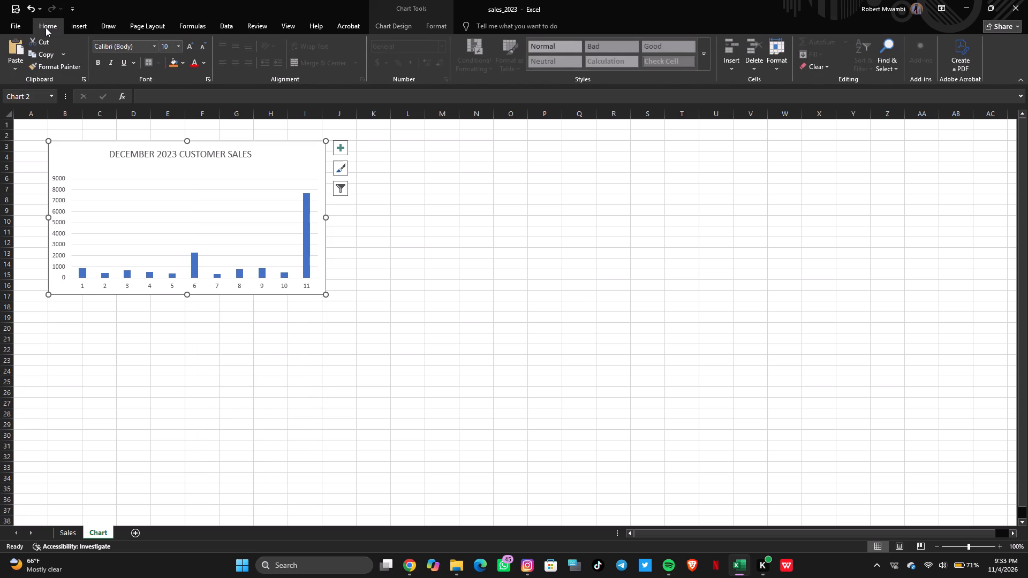
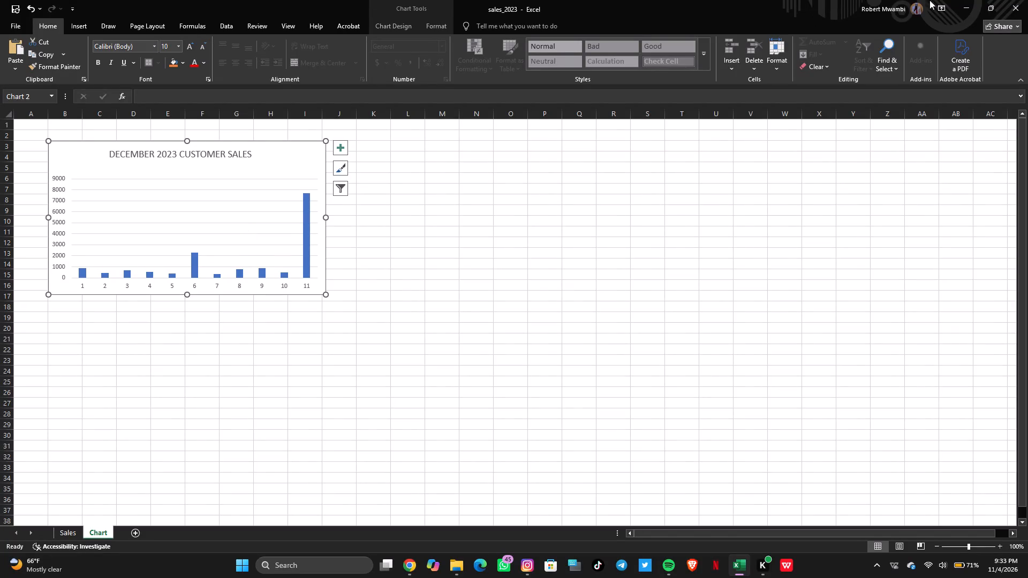
Close the sales_2023.xlsx workbook and save its changes.
left_click(1011, 15)
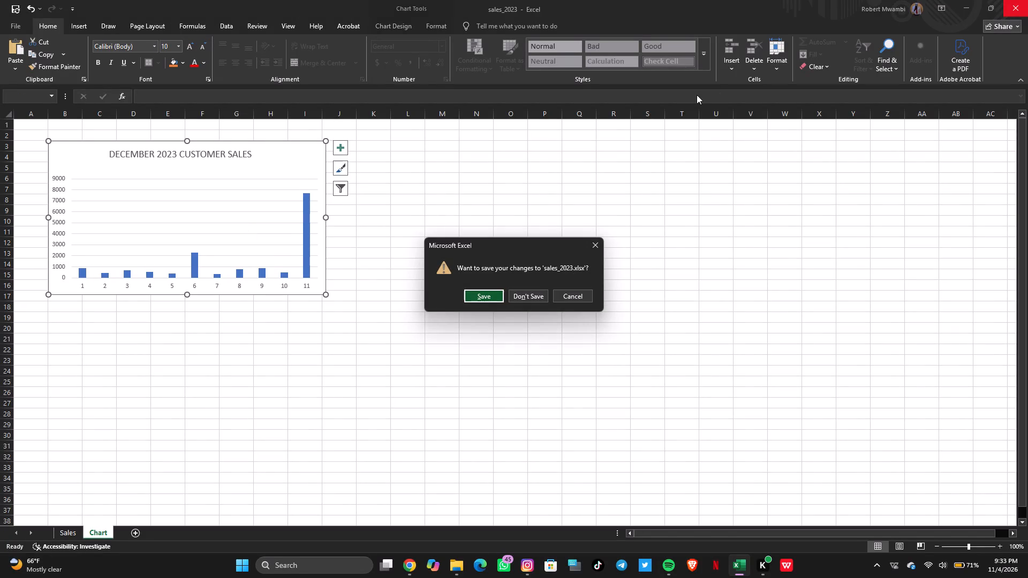
left_click(489, 299)
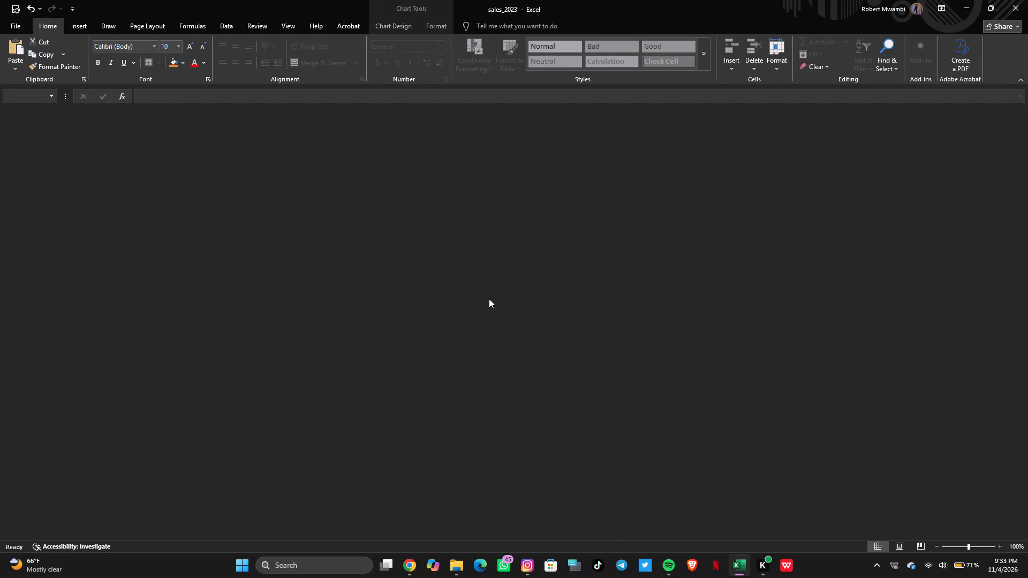
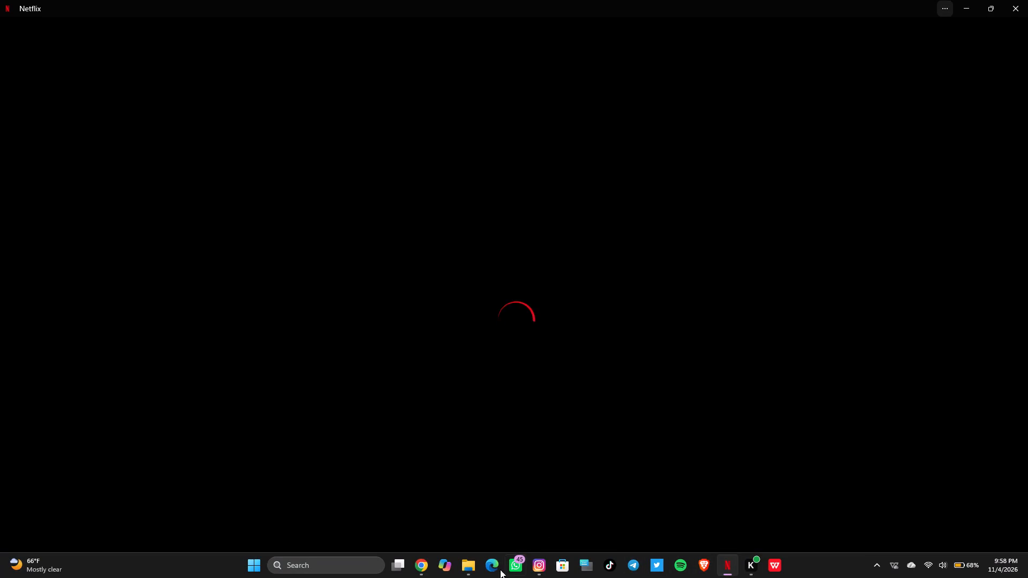
Launch Excel from the list of installed apps.
left_click(260, 568)
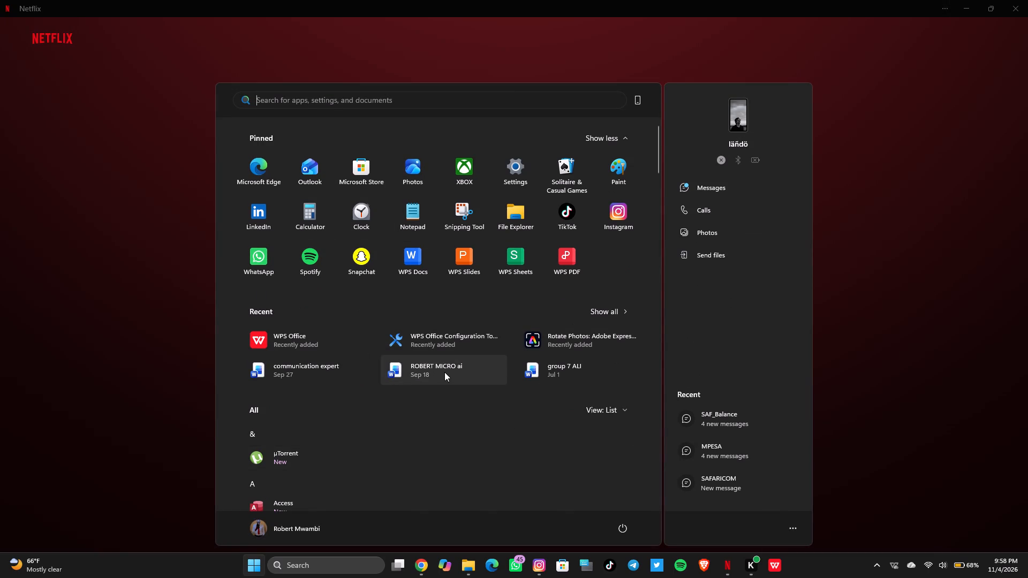
scroll(444, 372, "down", 8)
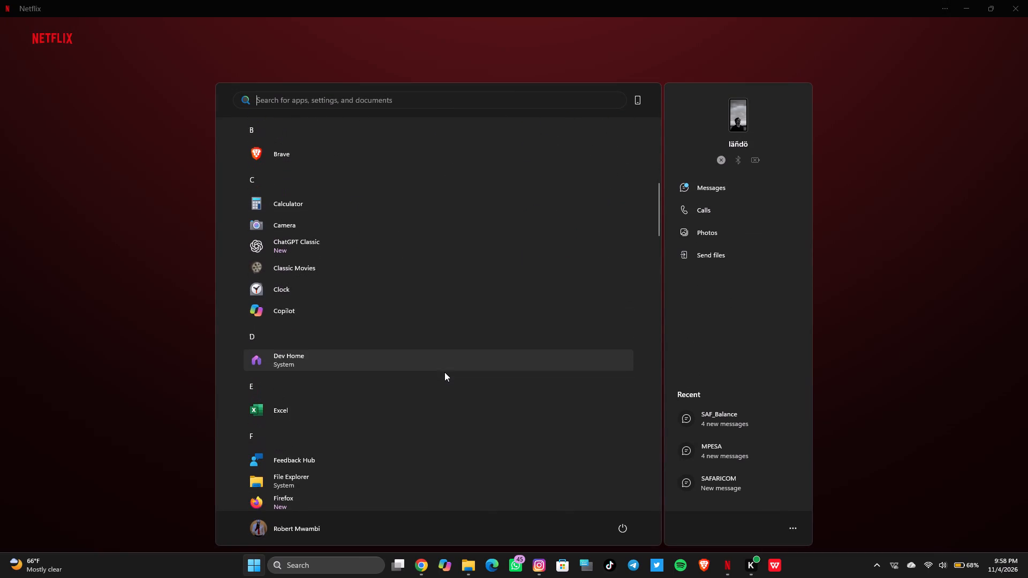
scroll(444, 372, "down", 1)
left_click_drag(359, 374, 352, 390)
left_click(352, 390)
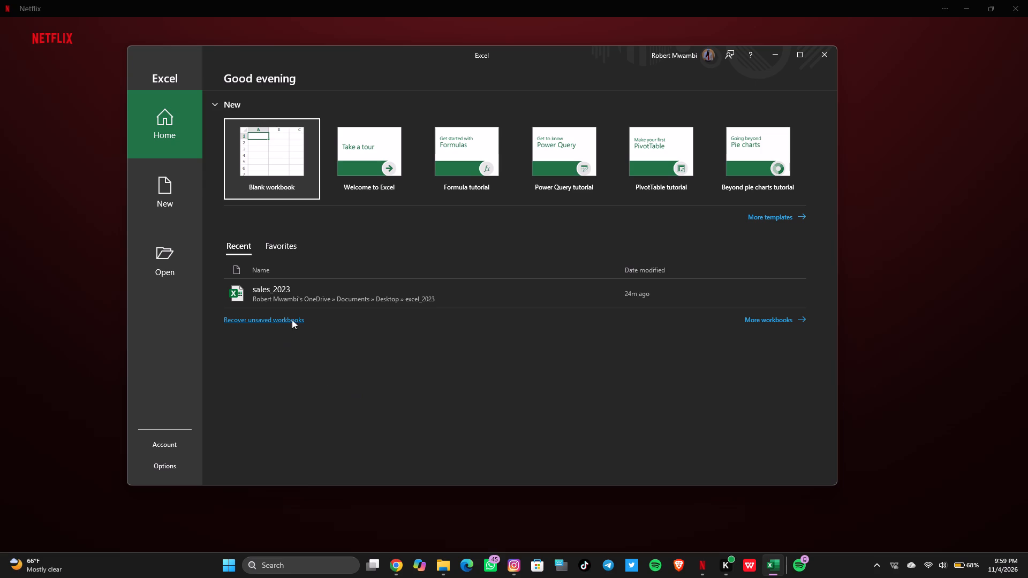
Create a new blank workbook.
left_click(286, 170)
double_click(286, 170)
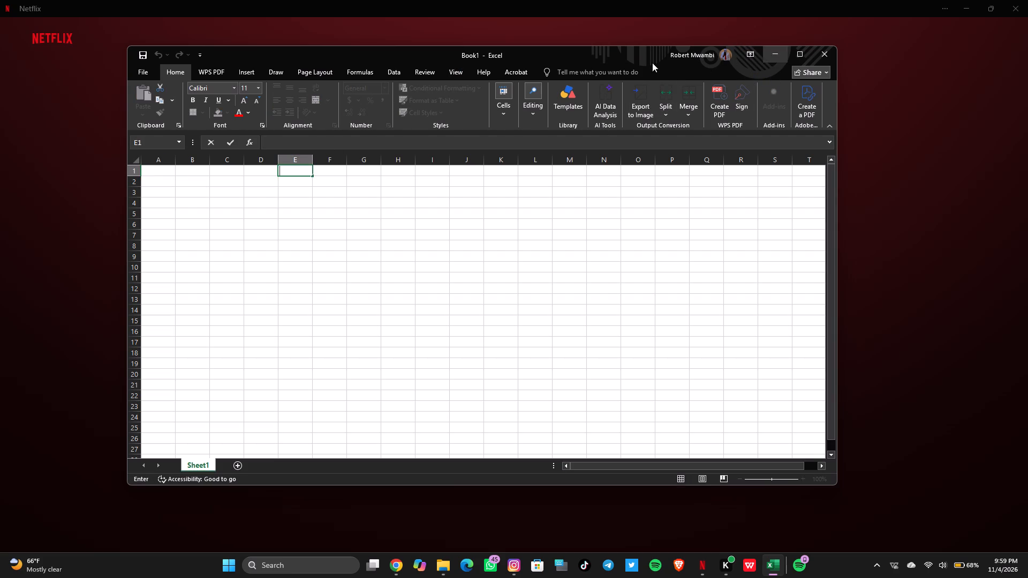
Reopen the recent sales_2023 workbook and show its Sales sheet to check the saved report.
left_click(147, 66)
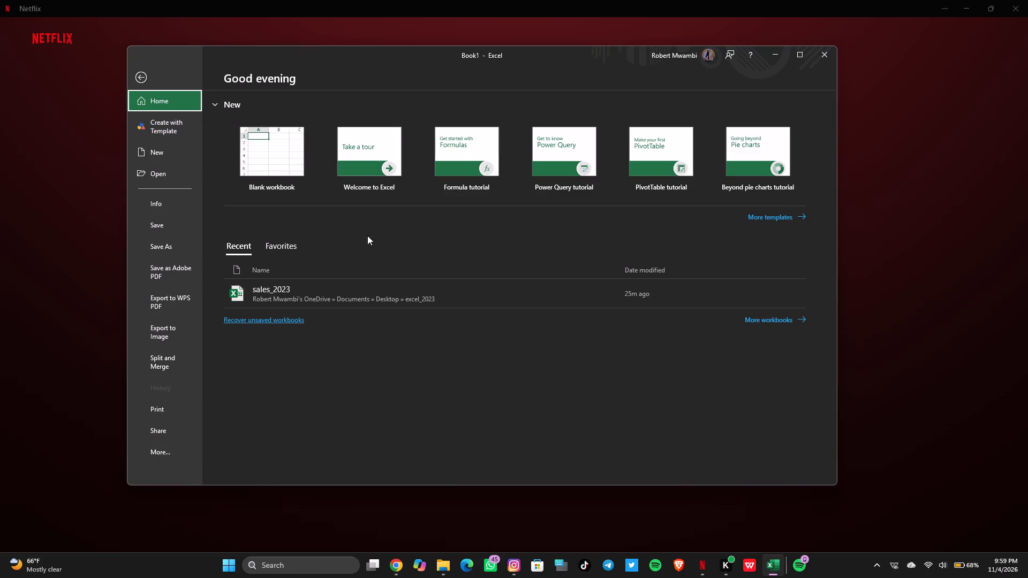
left_click(377, 298)
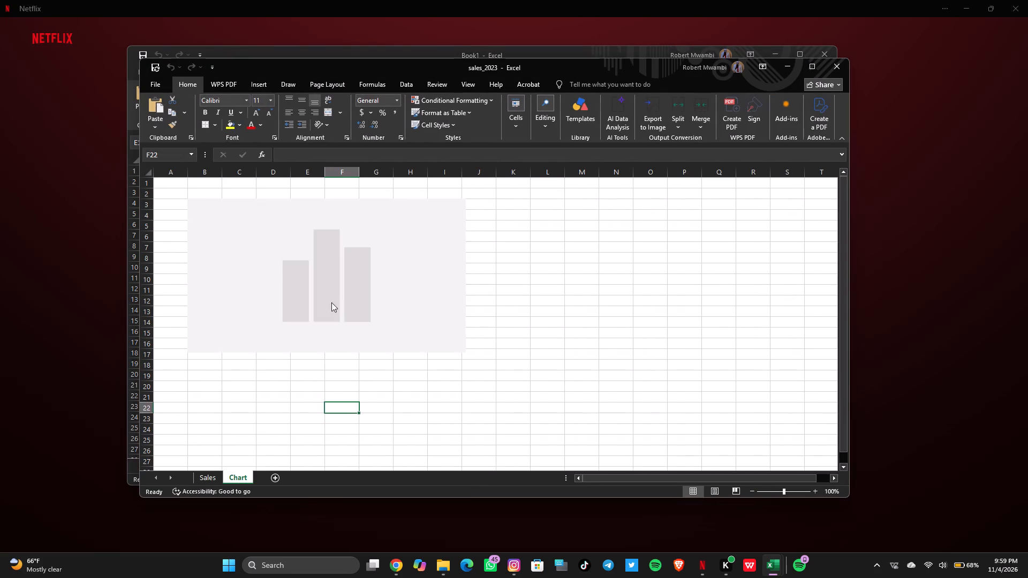
left_click(212, 480)
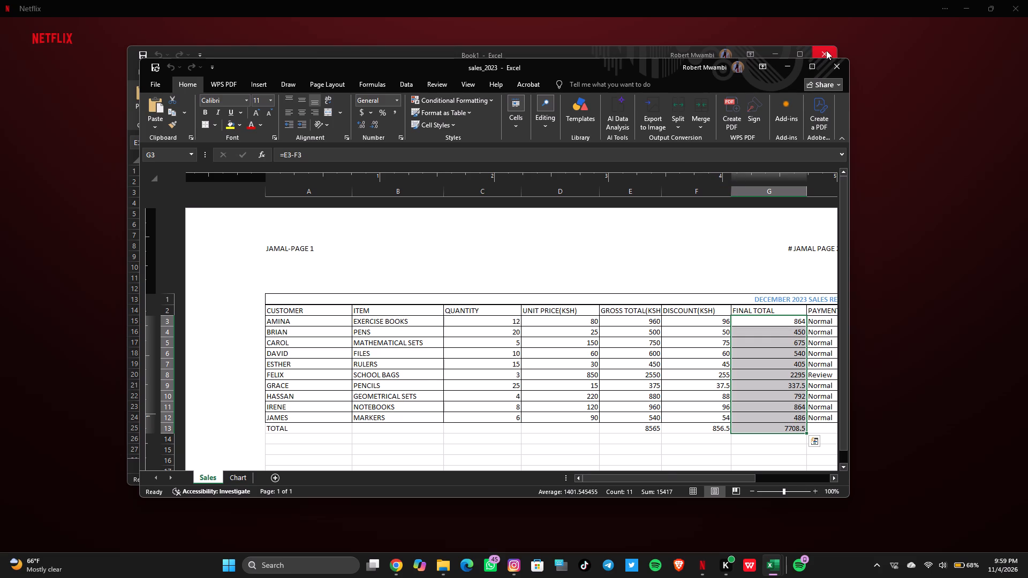
Minimize the sales_2023 workbook and close the blank Book1 workbook without saving it.
left_click(826, 49)
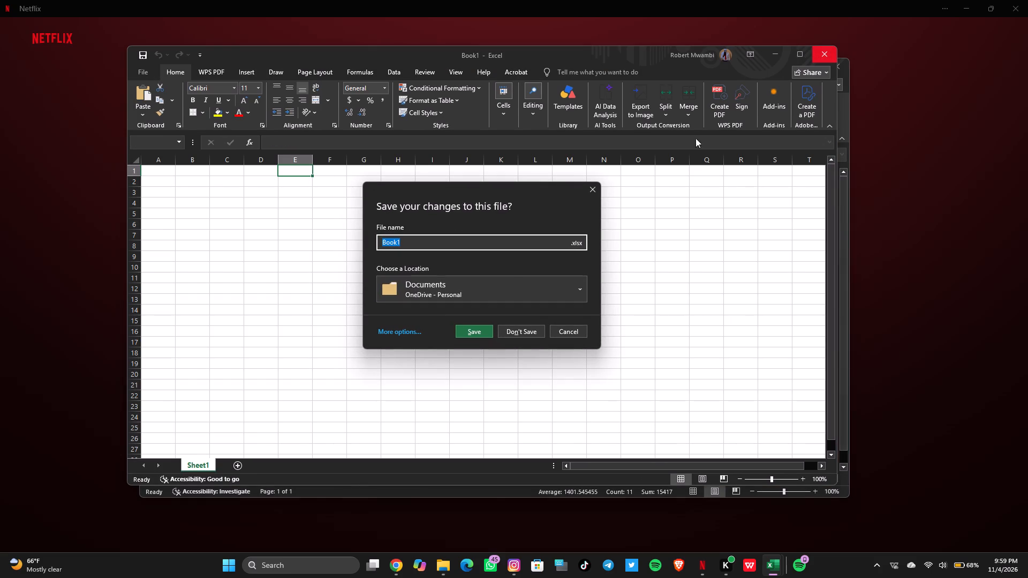
left_click(589, 195)
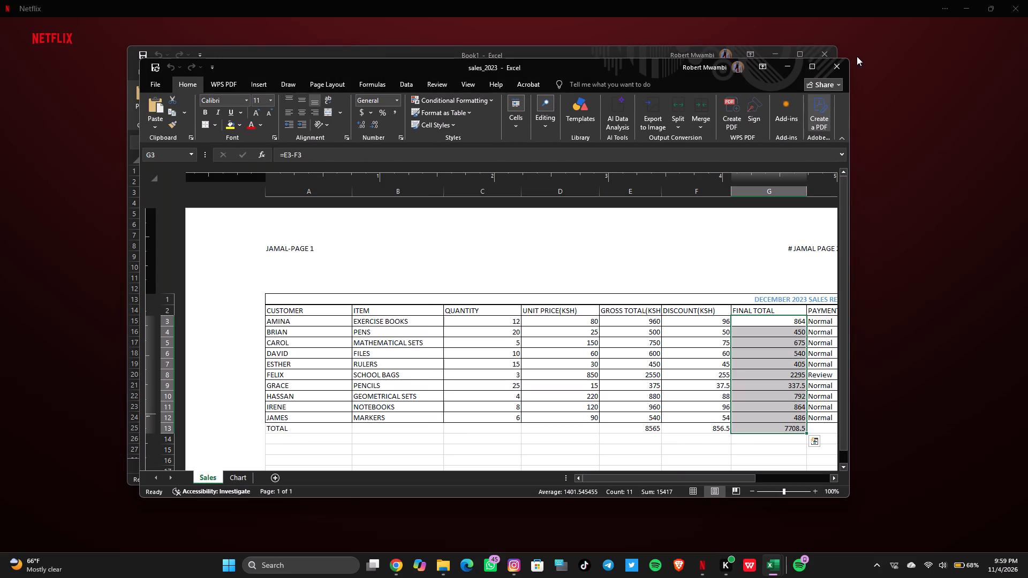
left_click(792, 69)
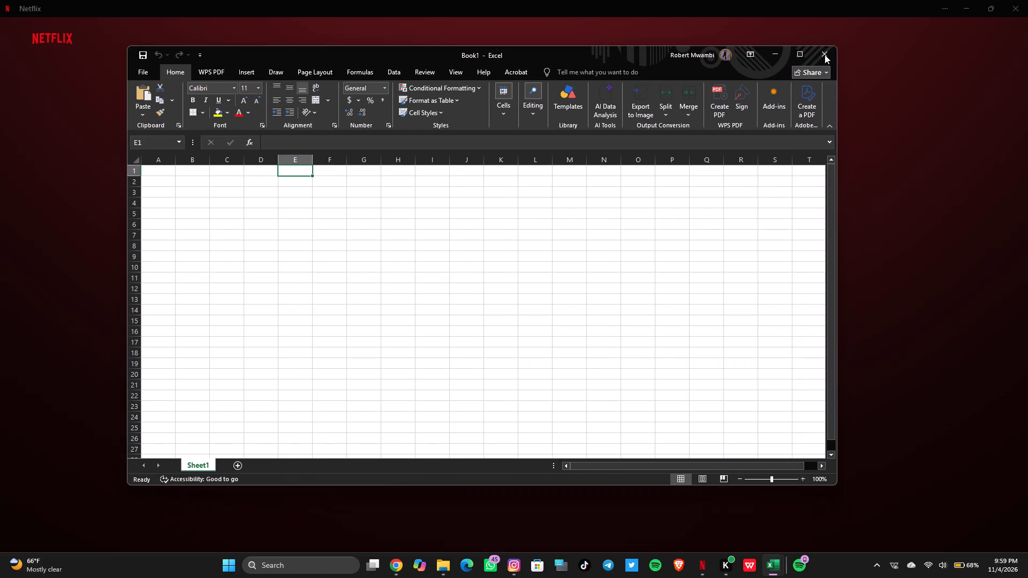
left_click(827, 49)
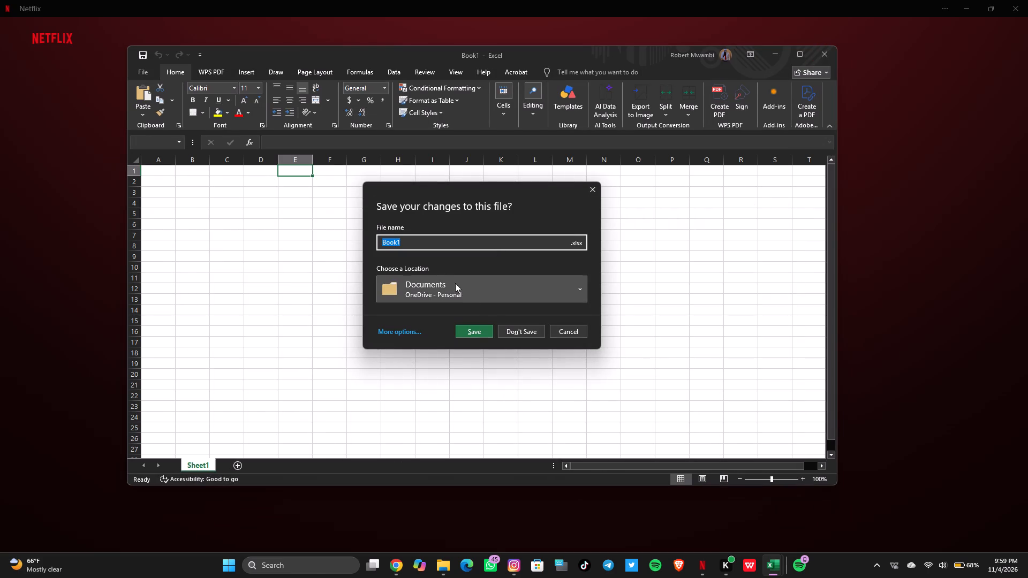
left_click(512, 331)
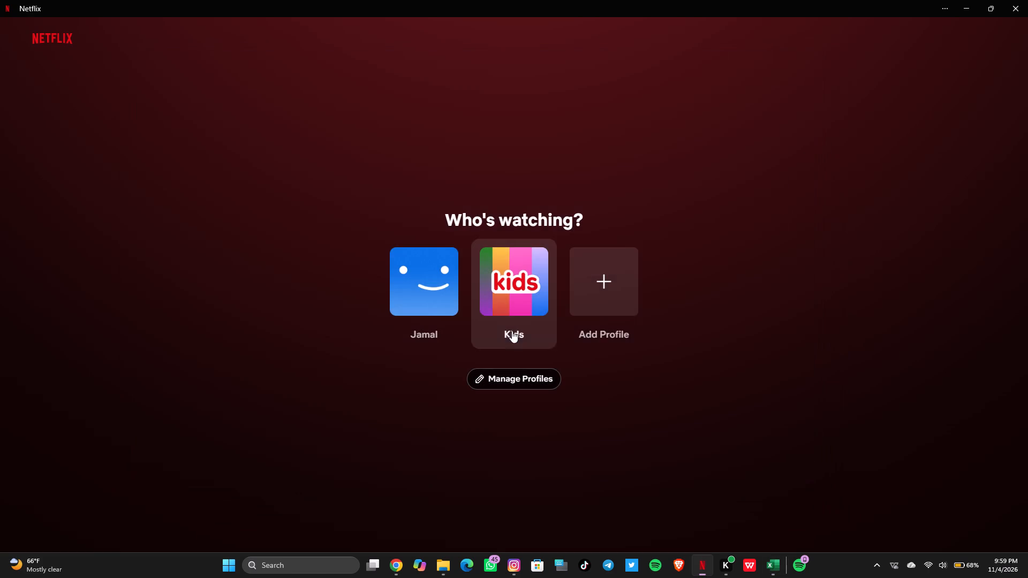
Open the Jamal viewing profile in Netflix.
left_click(437, 285)
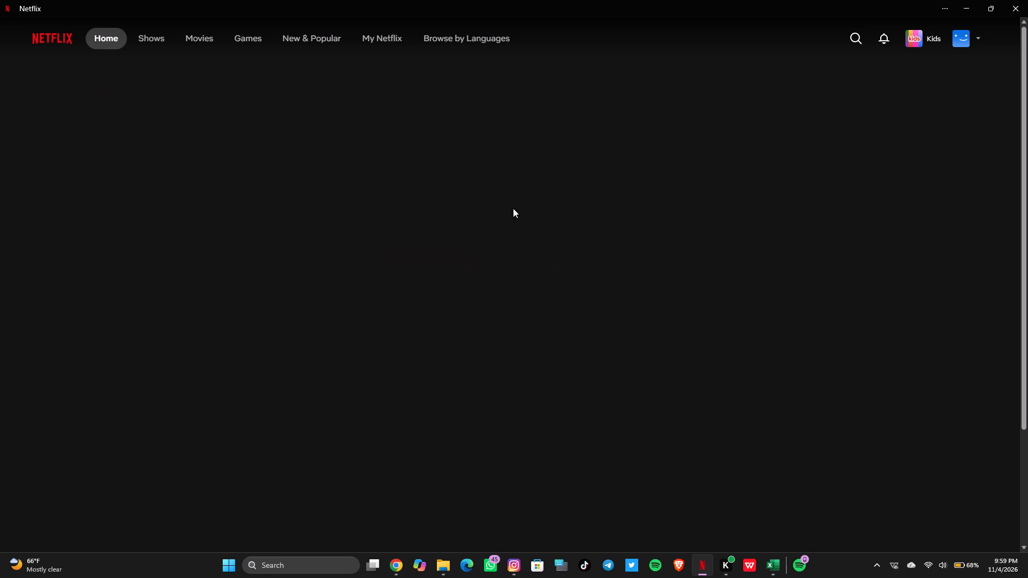
Browse the Netflix home page, looking through the featured show and the rows of recommended titles.
scroll(558, 356, "down", 2)
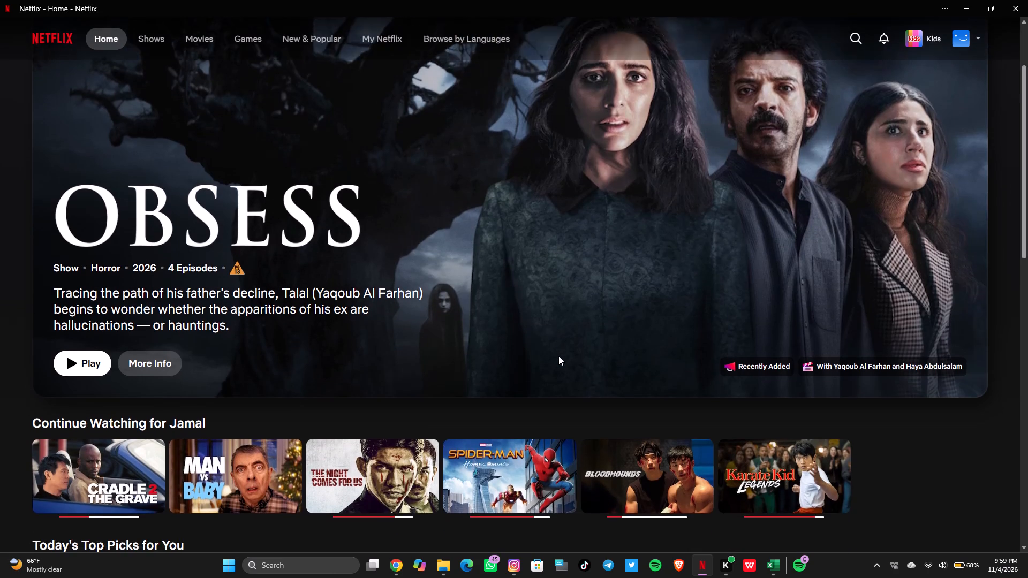
scroll(558, 356, "down", 3)
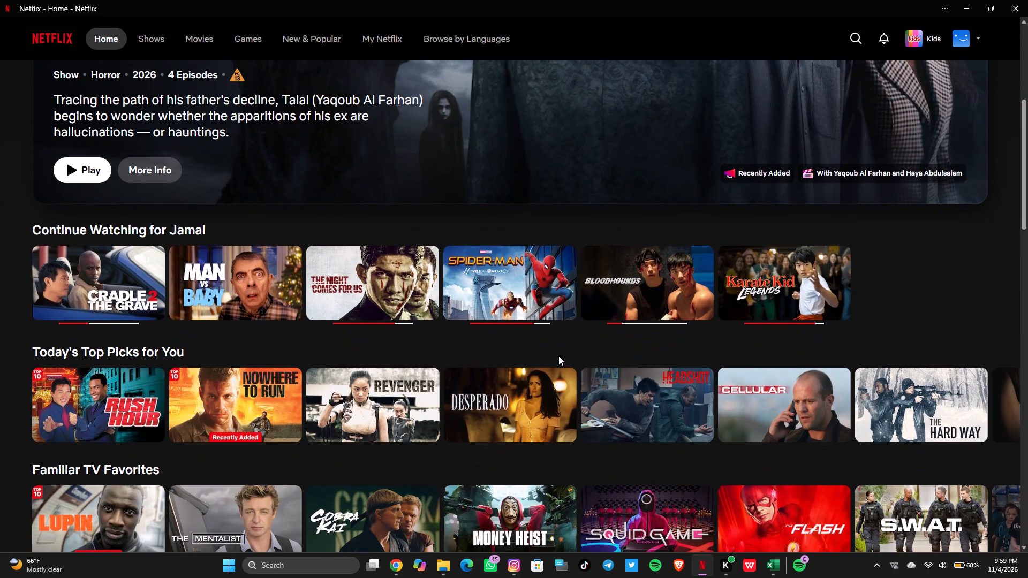
scroll(560, 347, "up", 3)
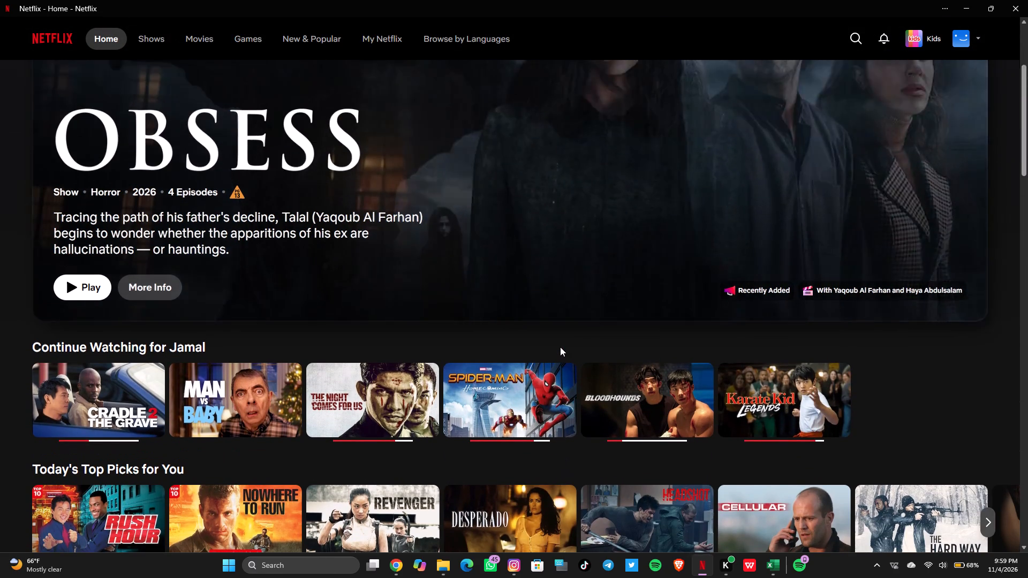
scroll(560, 347, "up", 3)
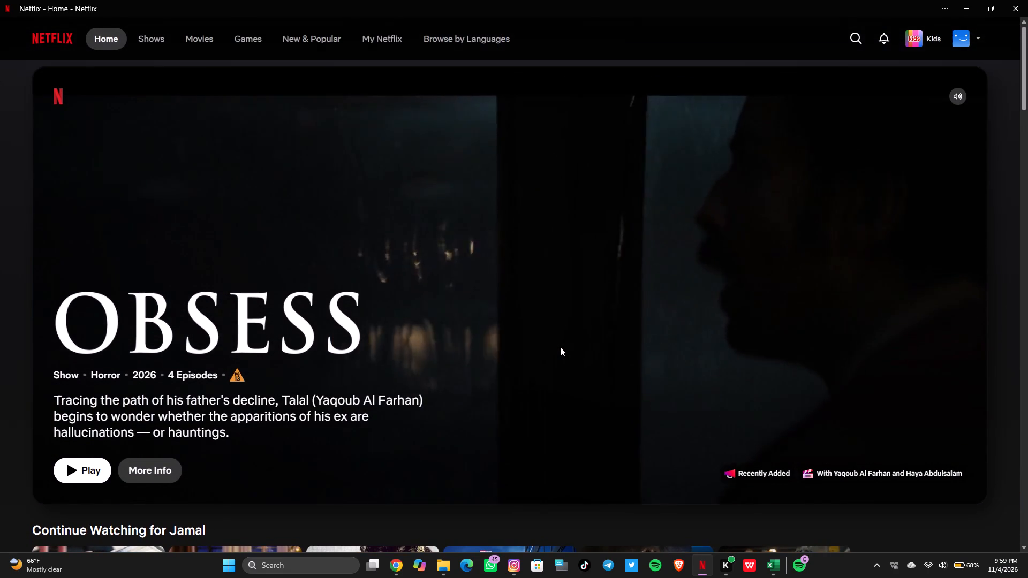
scroll(560, 347, "down", 4)
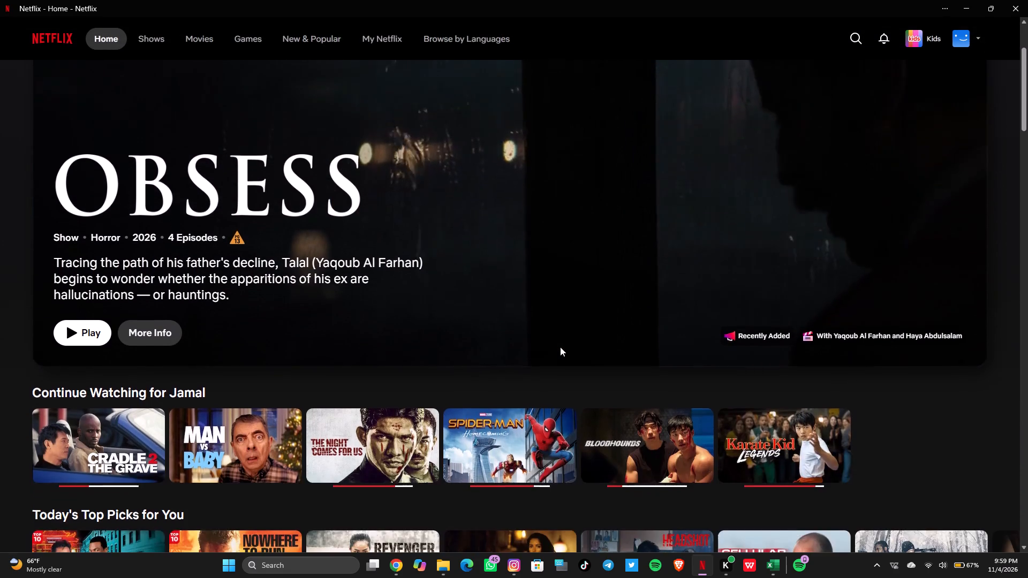
scroll(560, 347, "down", 5)
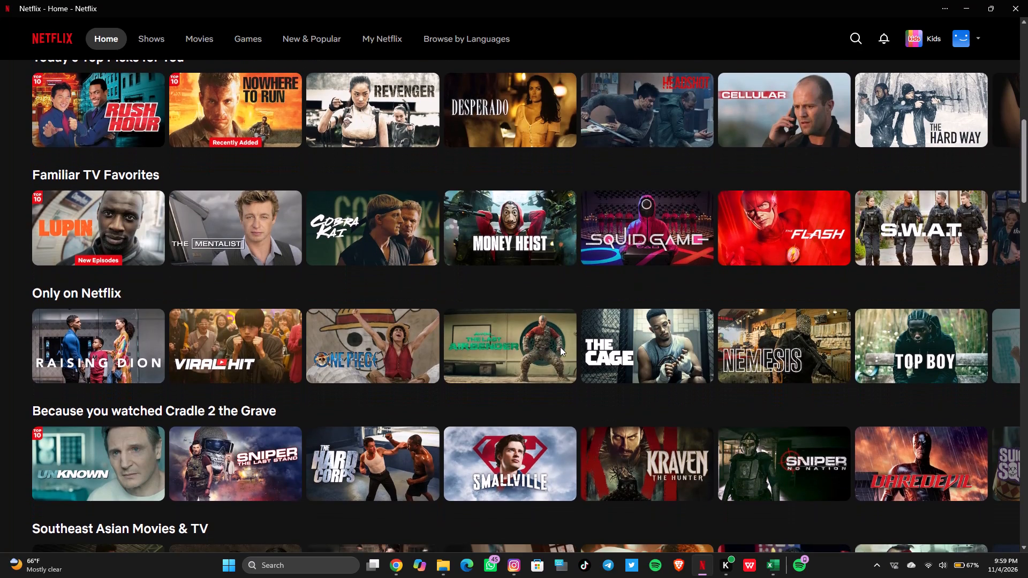
scroll(560, 347, "down", 1)
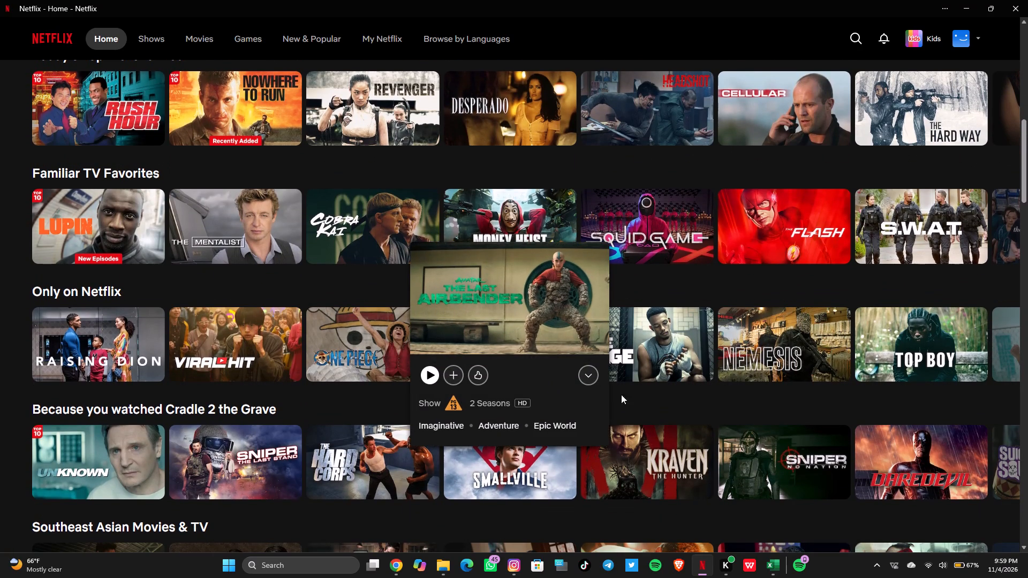
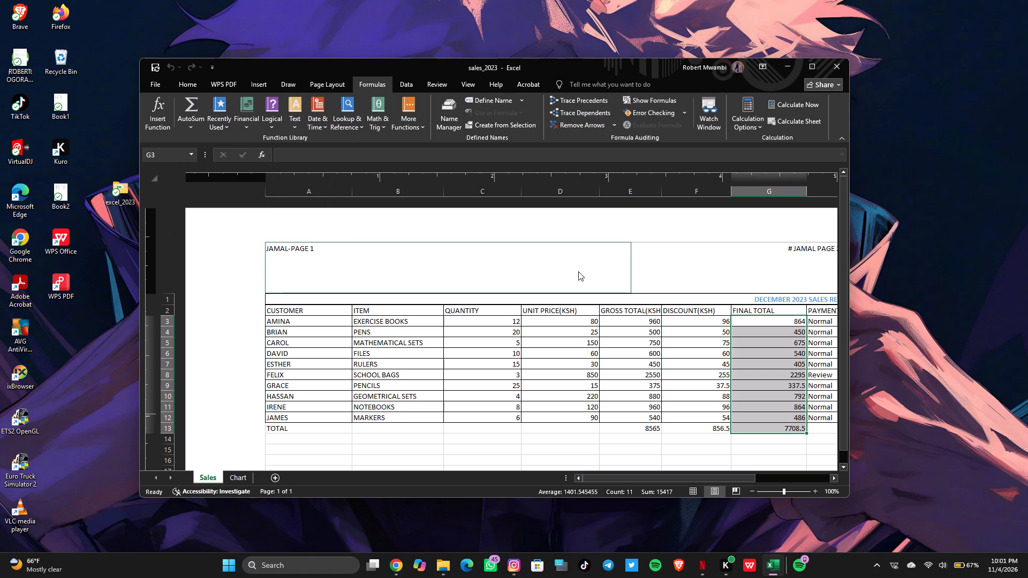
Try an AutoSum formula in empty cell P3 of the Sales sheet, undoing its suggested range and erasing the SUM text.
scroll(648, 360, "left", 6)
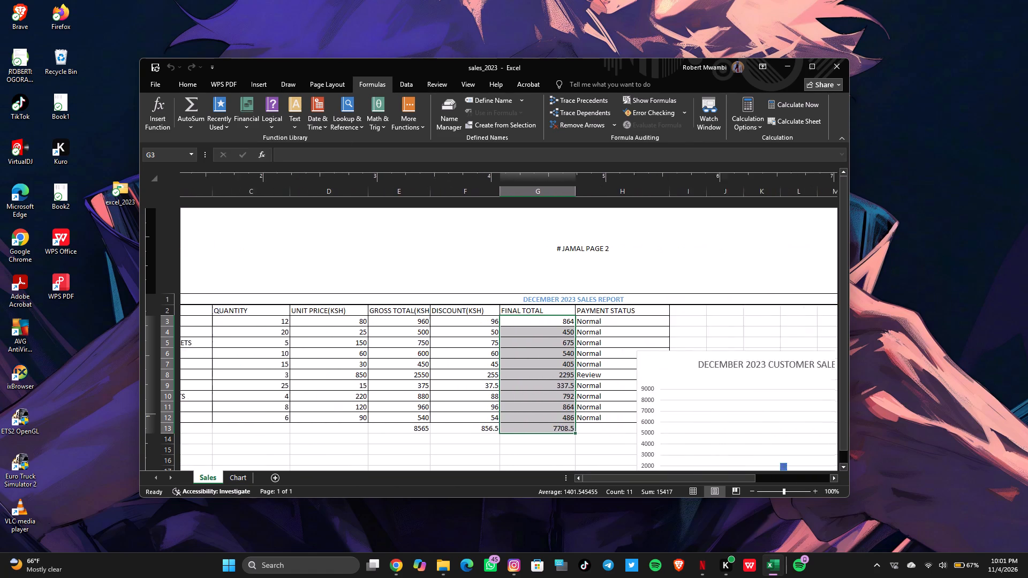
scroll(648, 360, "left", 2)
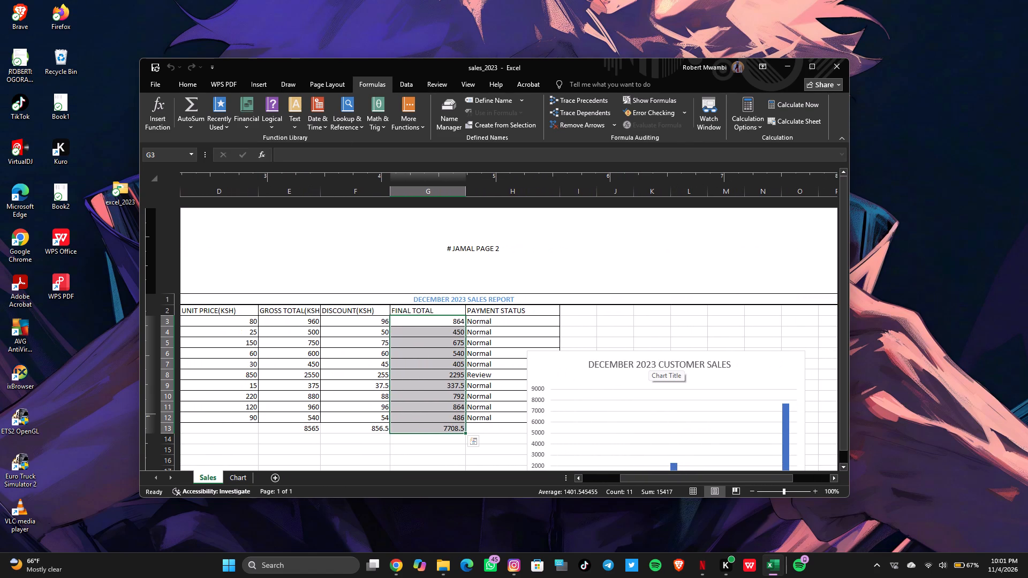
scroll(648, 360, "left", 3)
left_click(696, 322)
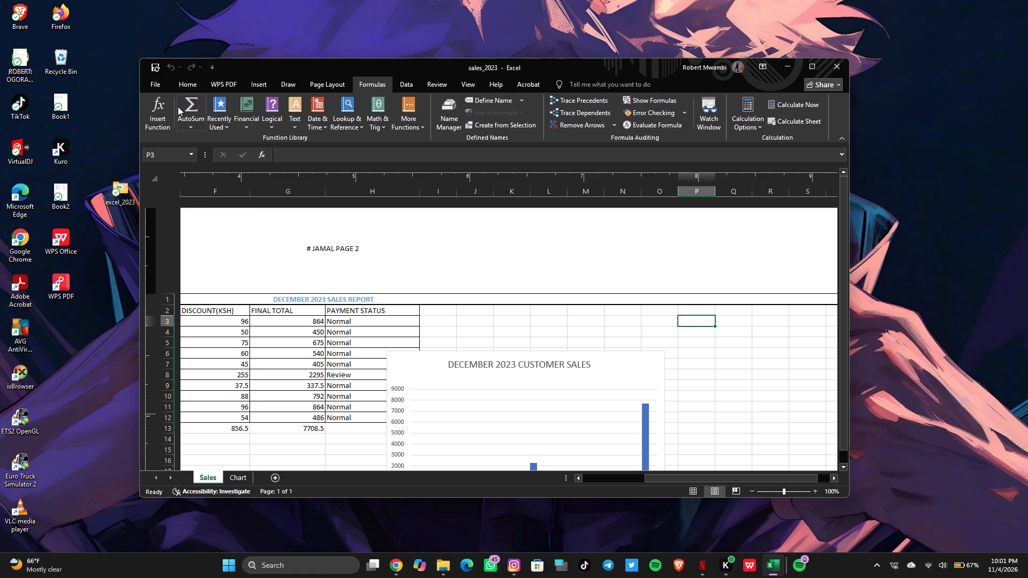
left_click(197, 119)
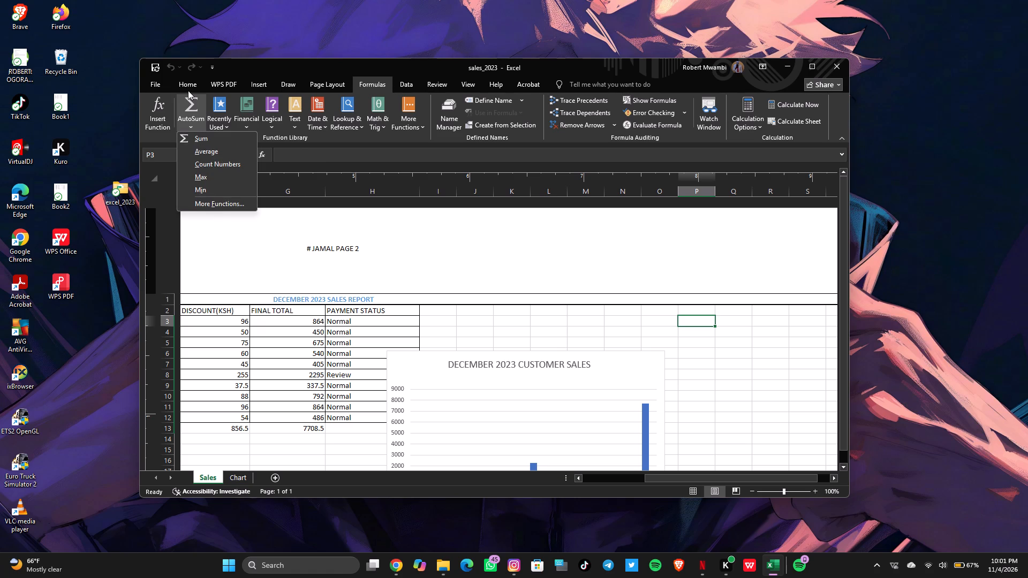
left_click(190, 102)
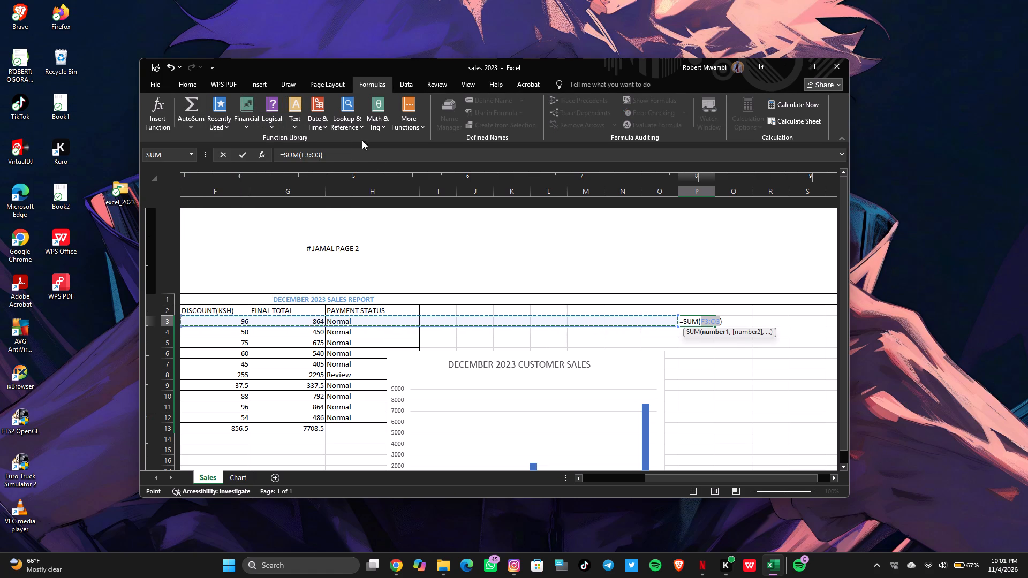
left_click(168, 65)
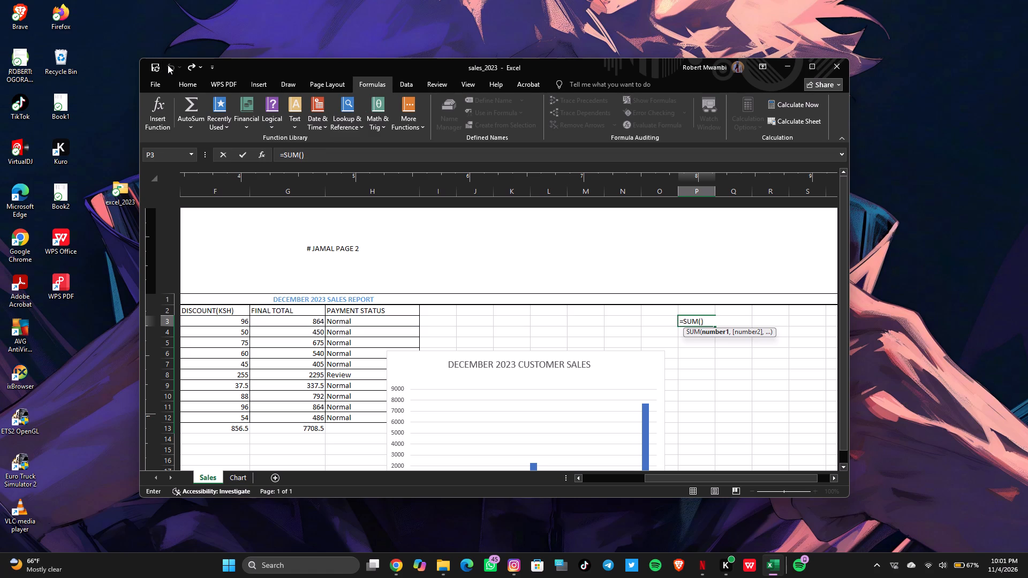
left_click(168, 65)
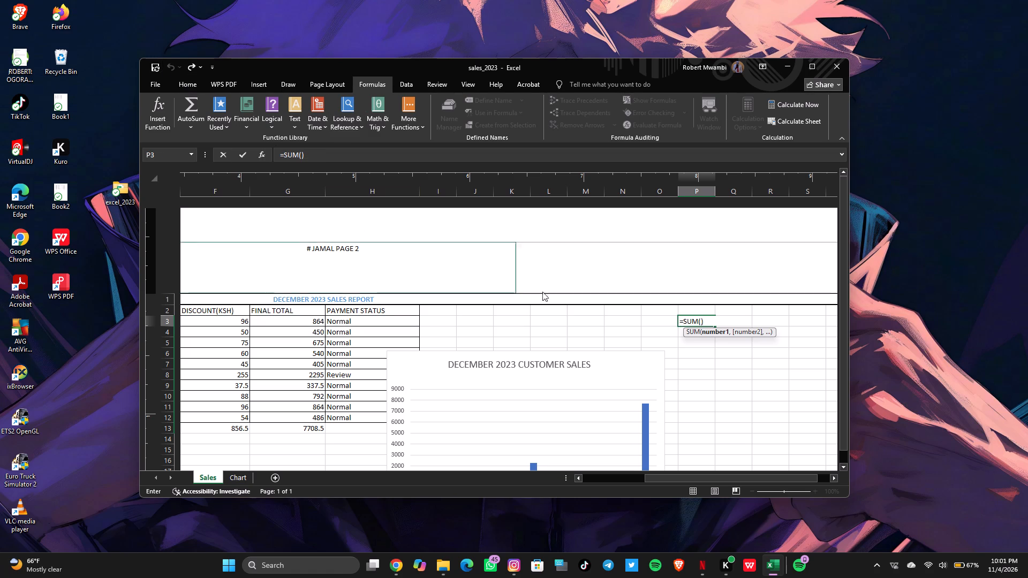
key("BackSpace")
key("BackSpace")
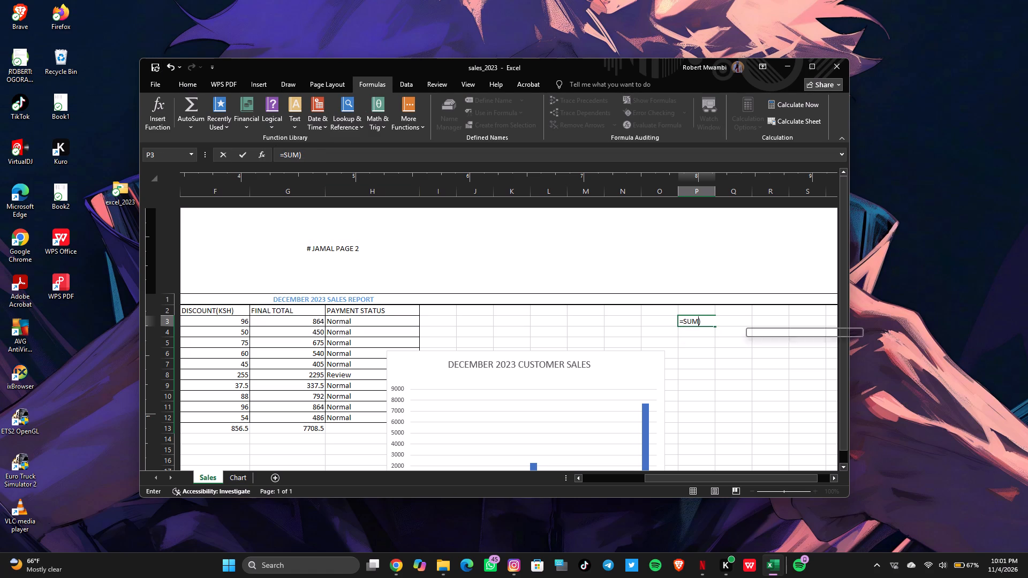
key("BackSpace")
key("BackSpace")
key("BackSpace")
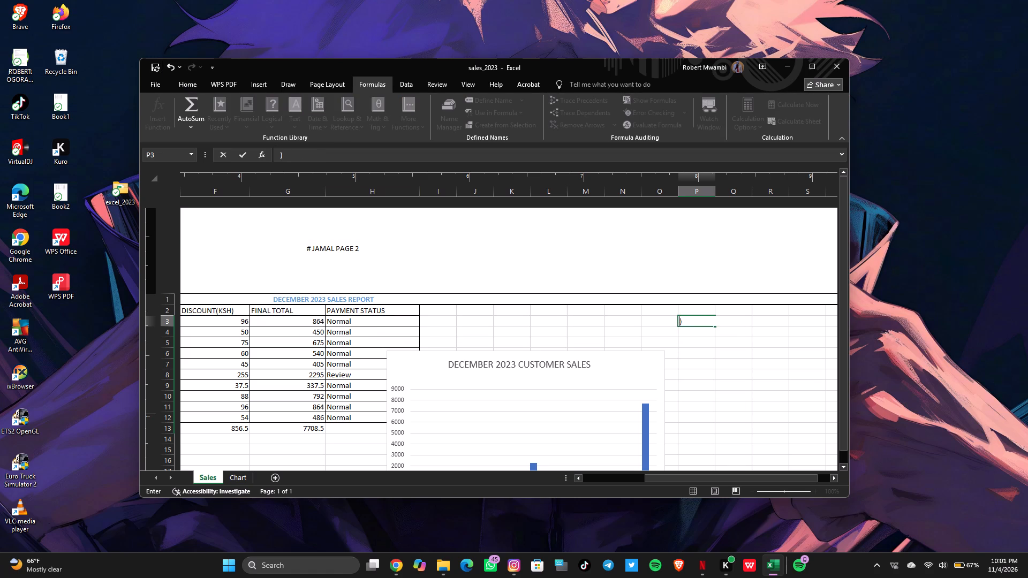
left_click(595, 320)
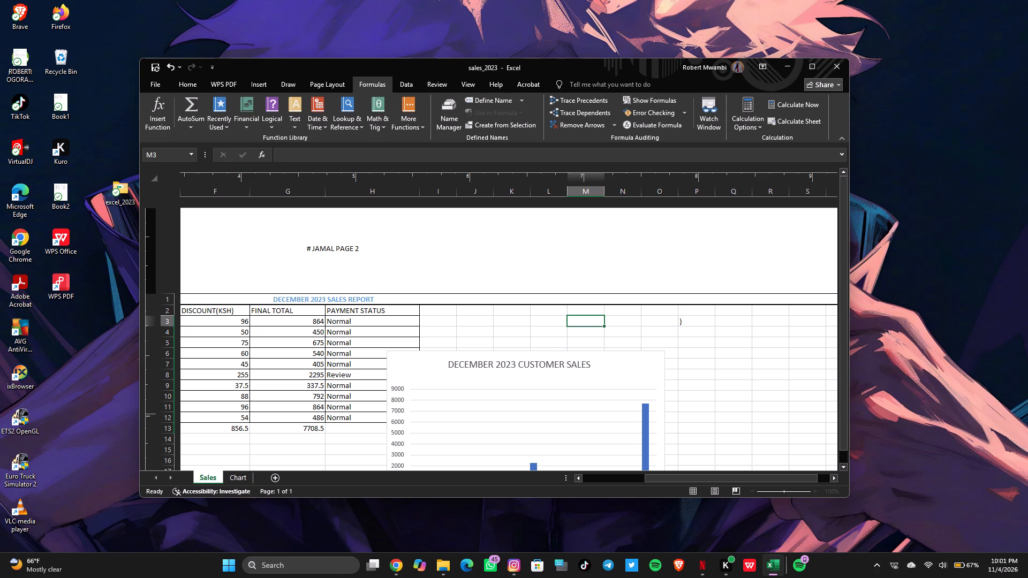
Try to insert a SUM function without arguments in cell A15, below the TOTAL row.
scroll(475, 405, "down", 3)
scroll(475, 405, "right", 6)
scroll(475, 405, "down", 2)
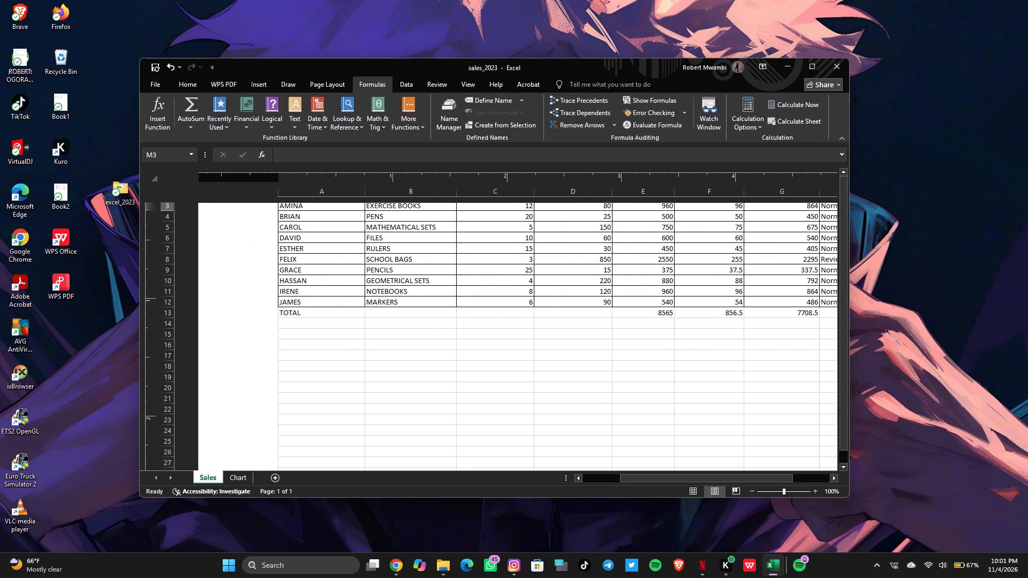
left_click(289, 341)
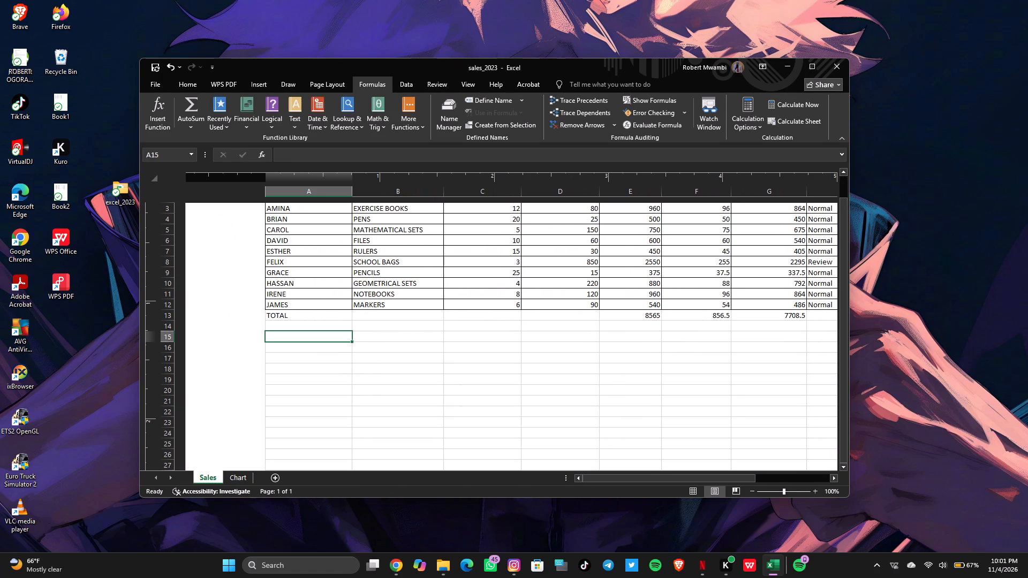
left_click(221, 109)
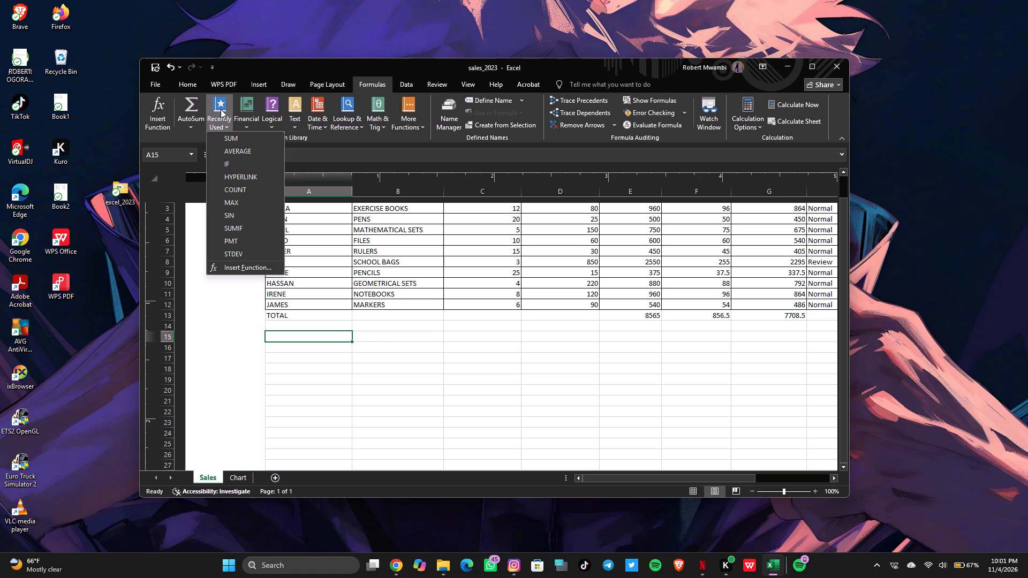
left_click(239, 139)
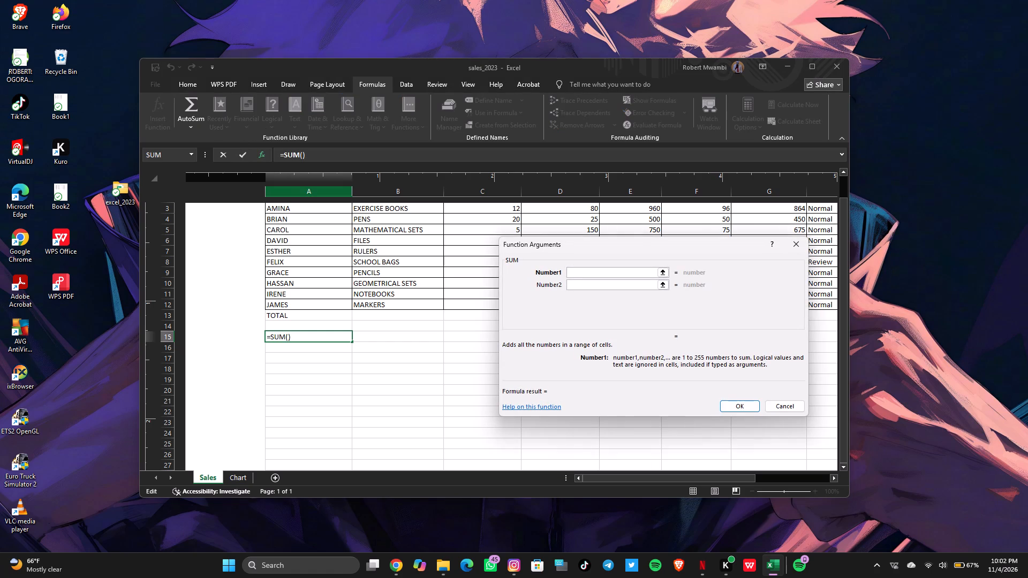
left_click(738, 407)
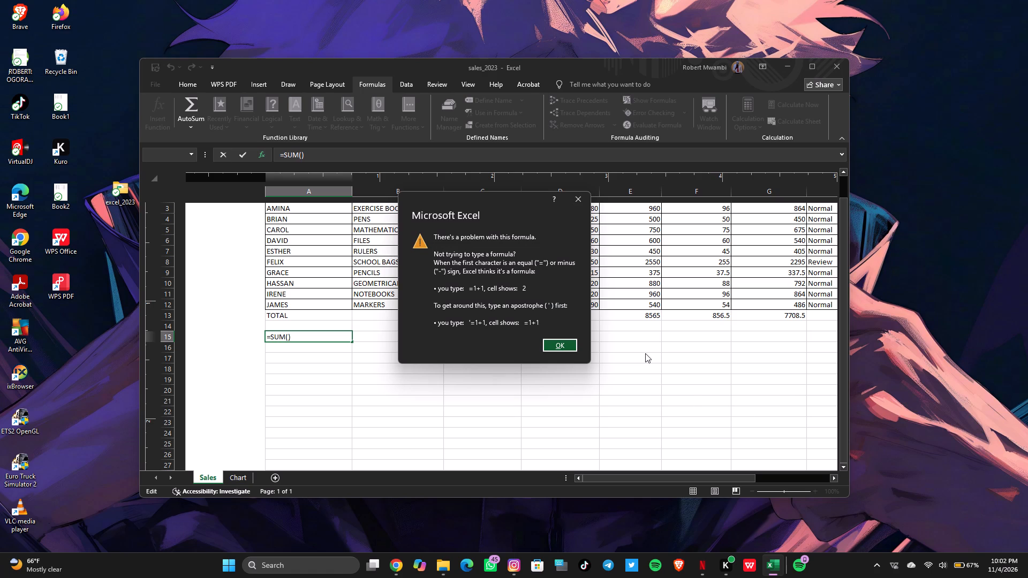
left_click(562, 339)
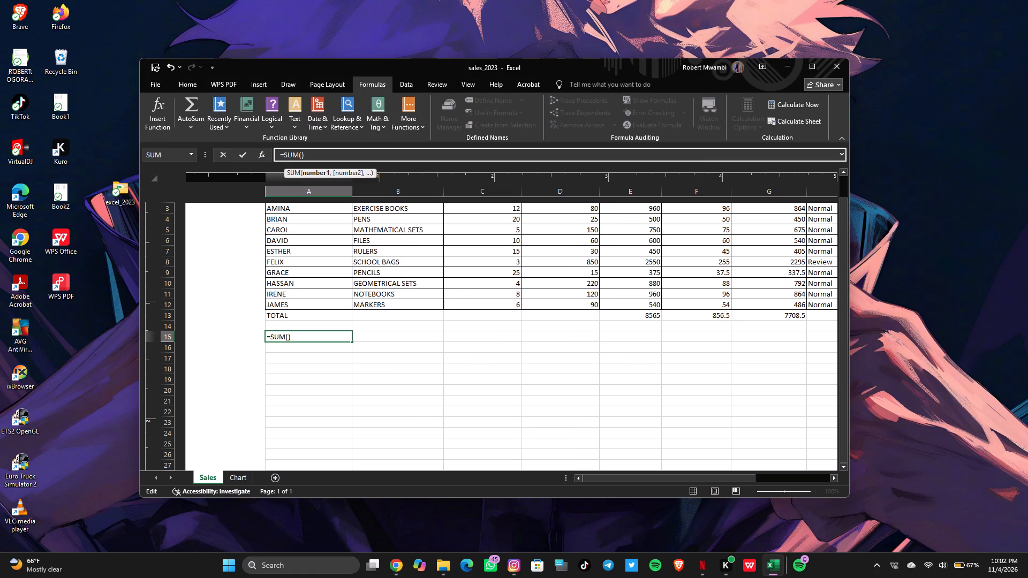